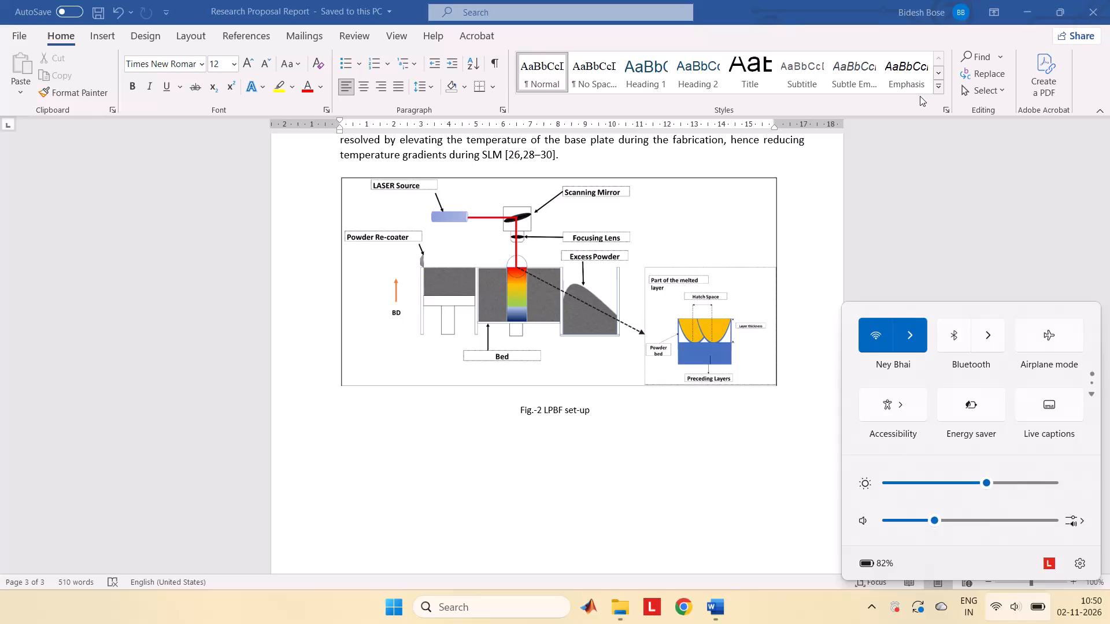
# Set the report document aside and open Google Chrome with the first of the two Work profiles.
pyautogui.click(946, 207)
pyautogui.click(1026, 0)
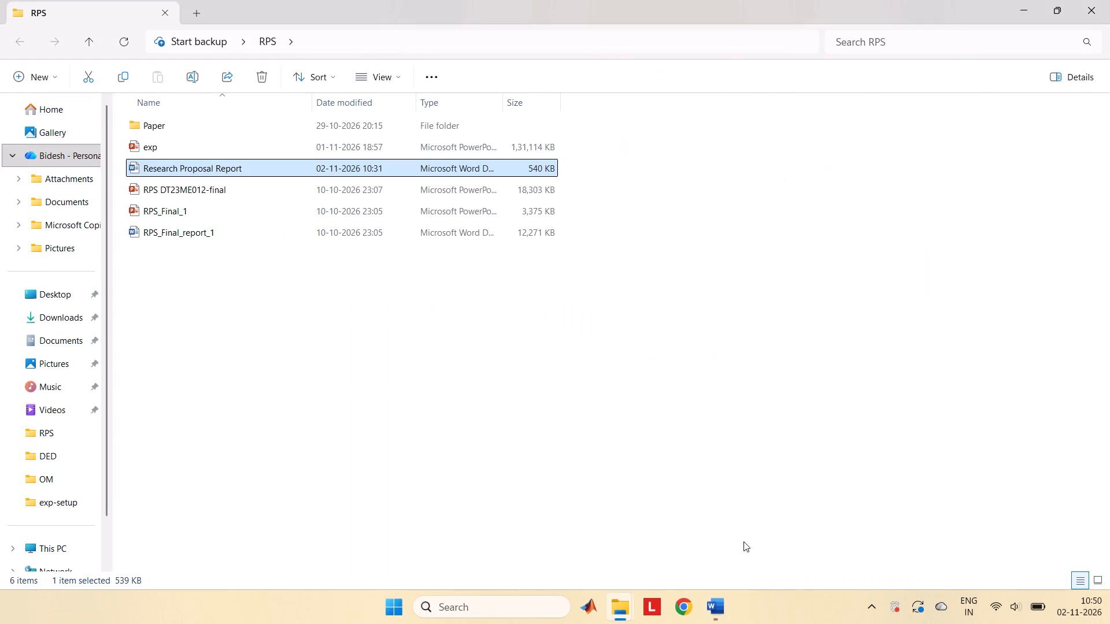
pyautogui.click(683, 612)
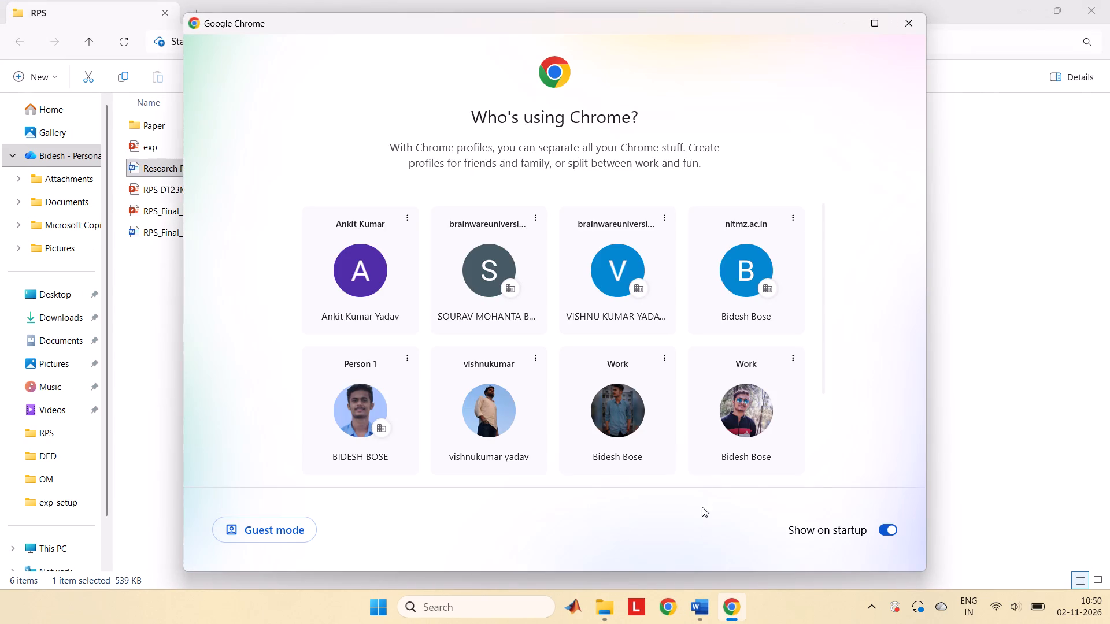
pyautogui.click(633, 396)
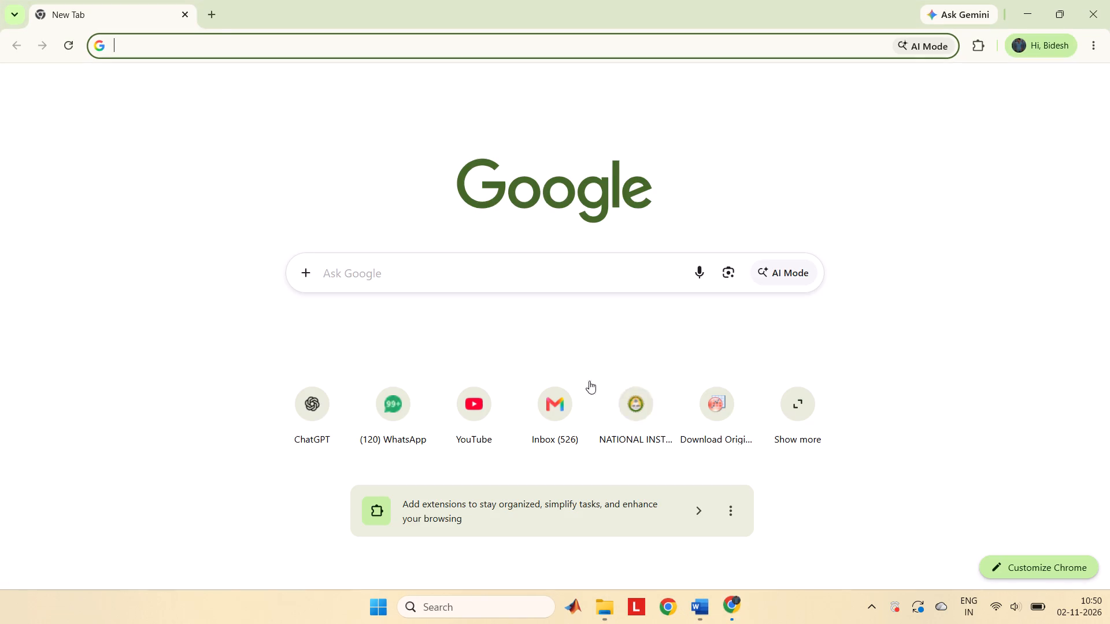
# Search Google for "ded process schematic diagram" and show the image results.
pyautogui.click(242, 51)
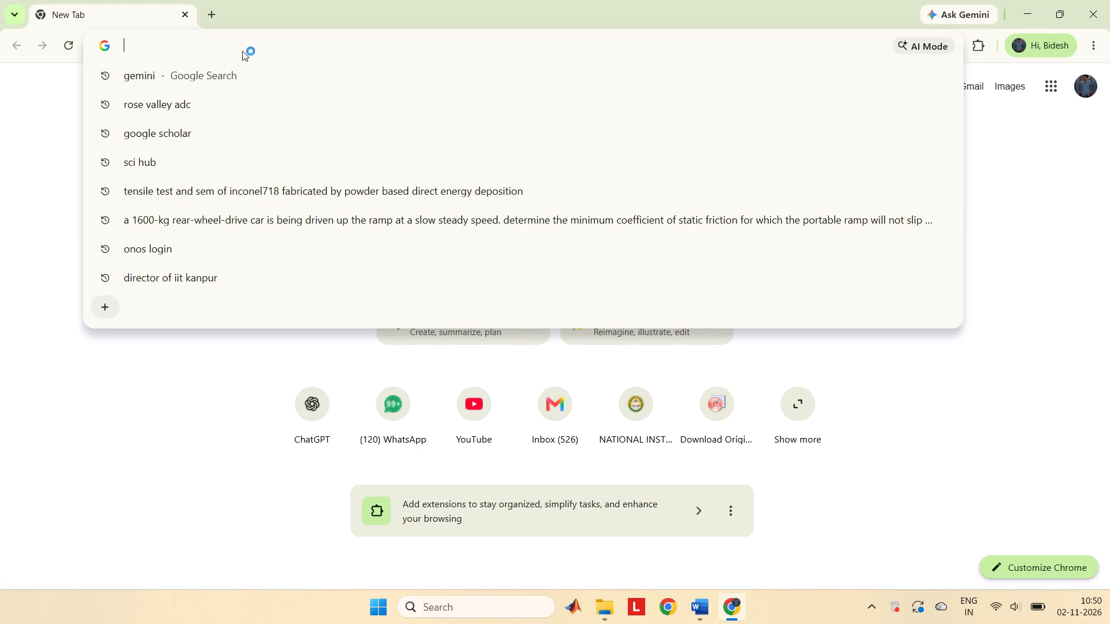
pyautogui.write('schemi')
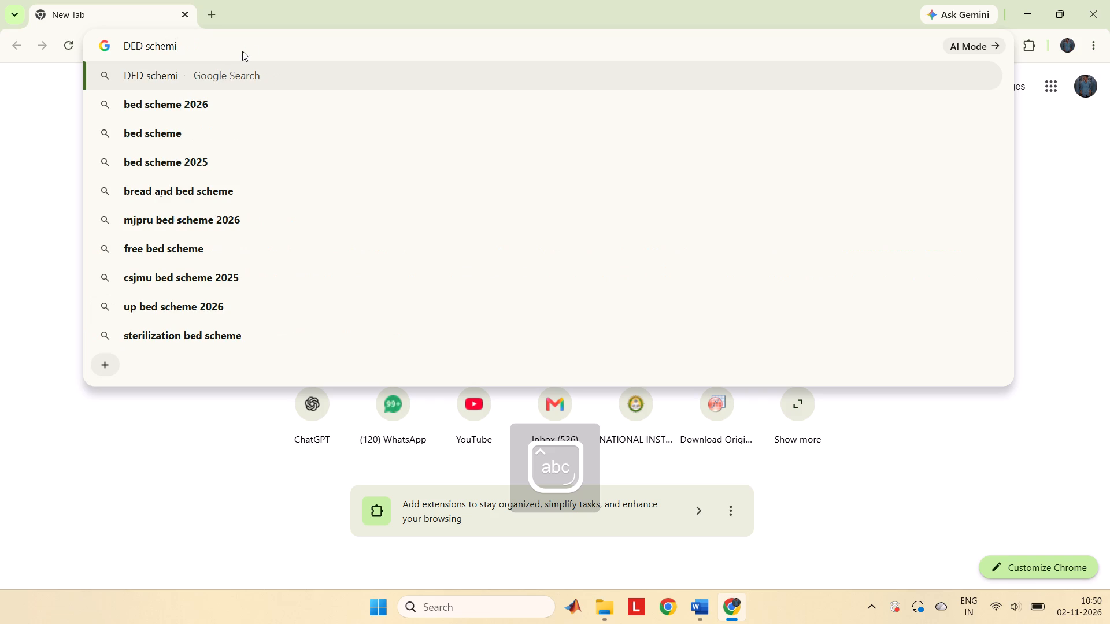
pyautogui.press('BackSpace')
pyautogui.write('atic')
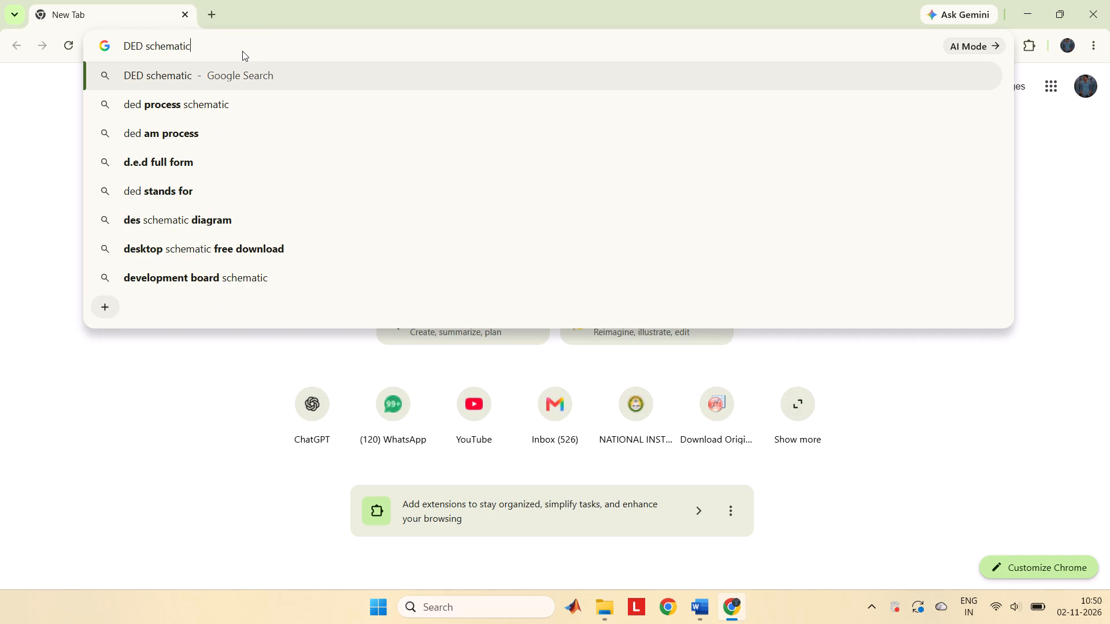
pyautogui.press('Down')
pyautogui.press('space')
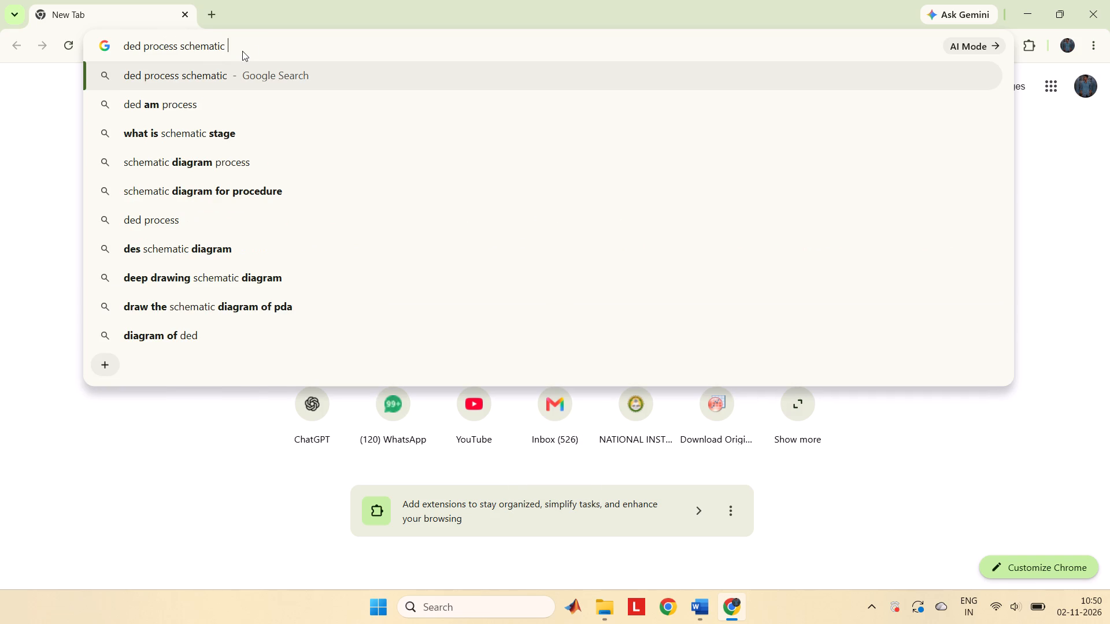
pyautogui.write('diagram')
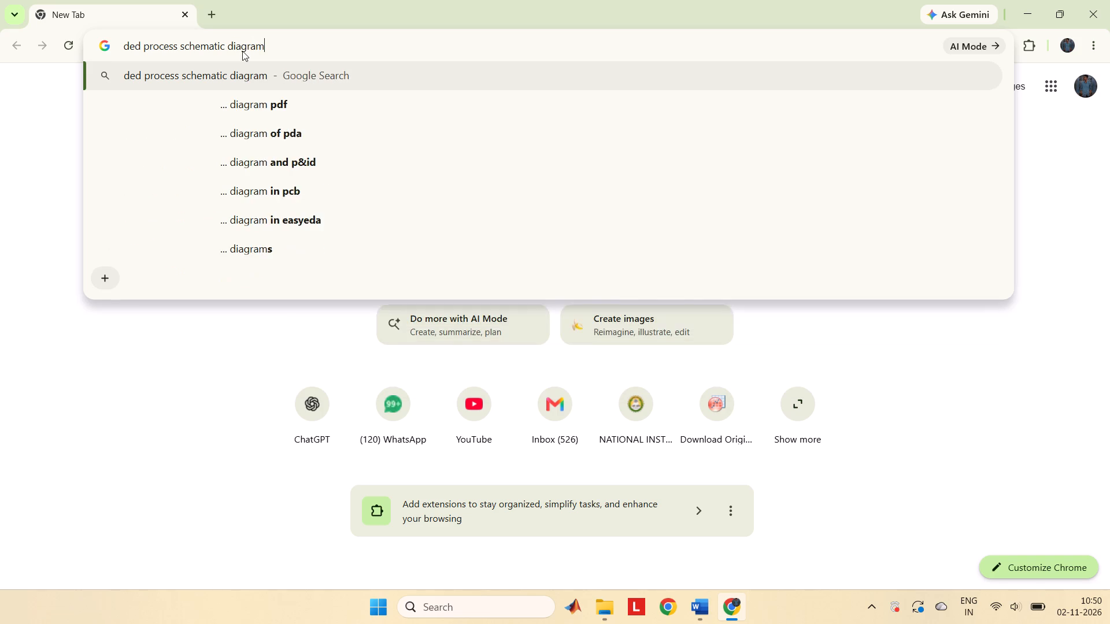
pyautogui.press('Return')
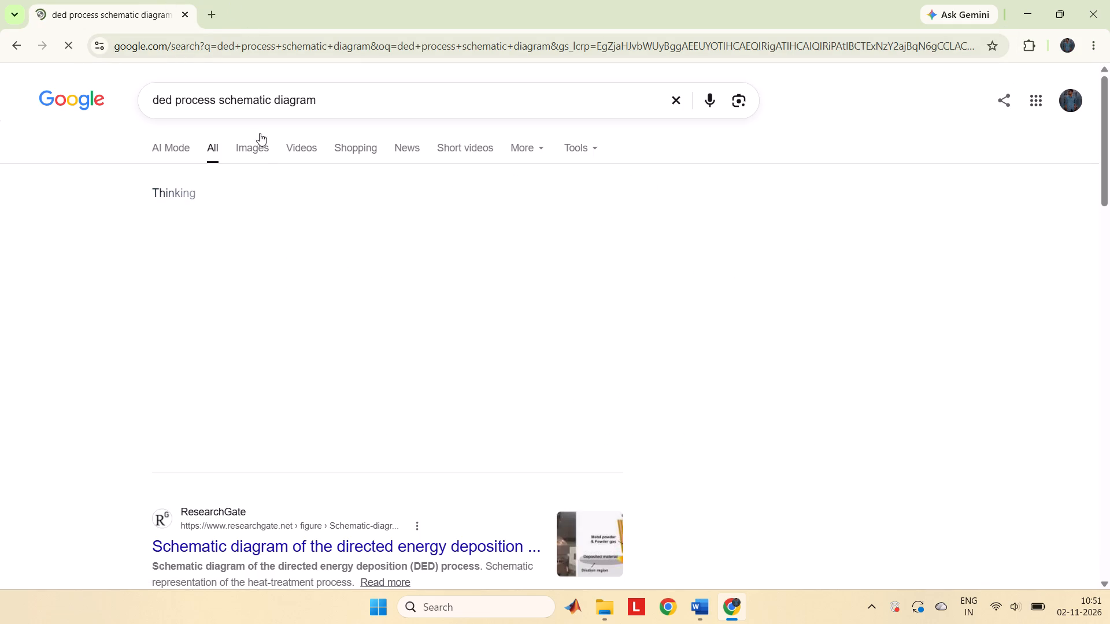
pyautogui.click(260, 157)
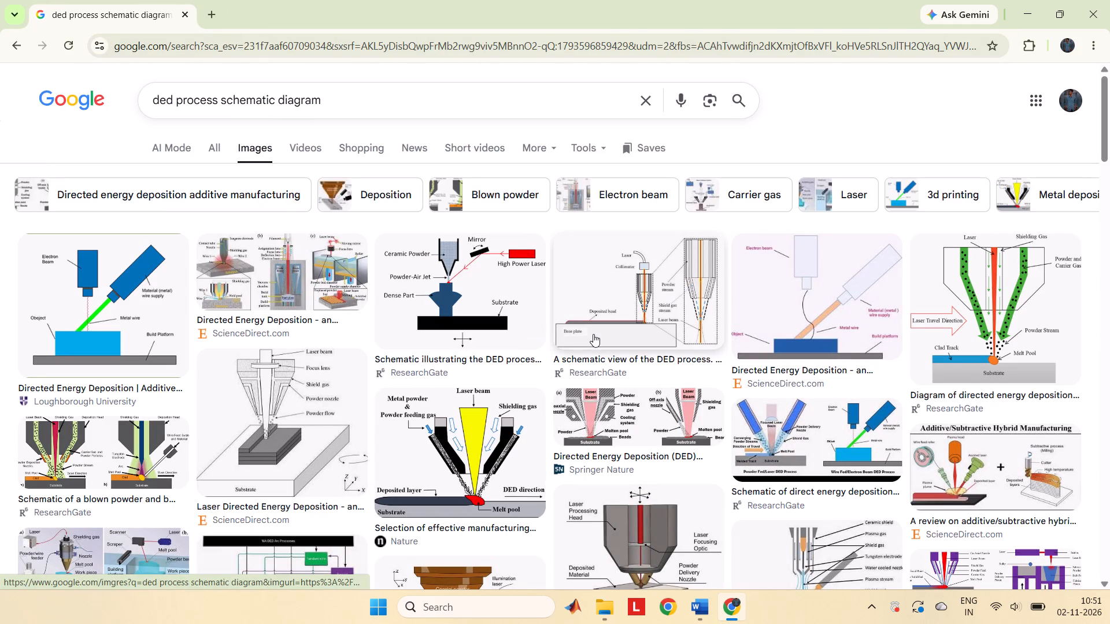
# Browse the image results, and refine the image search to "powder based ded process schematic diagram".
pyautogui.scroll(-1, 593, 334)
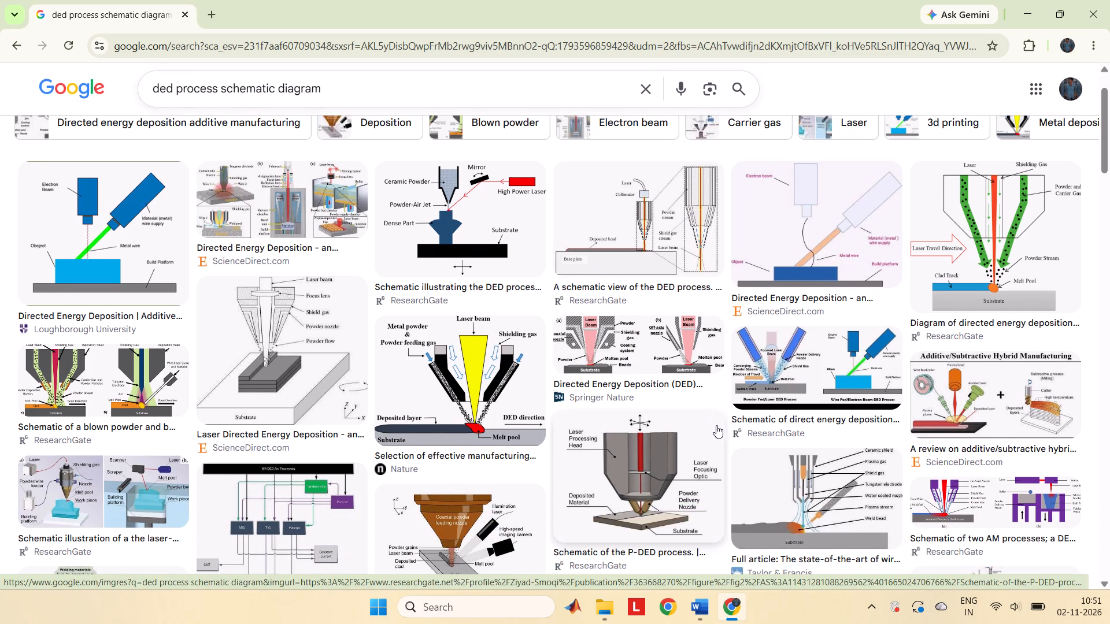
pyautogui.scroll(-3, 707, 402)
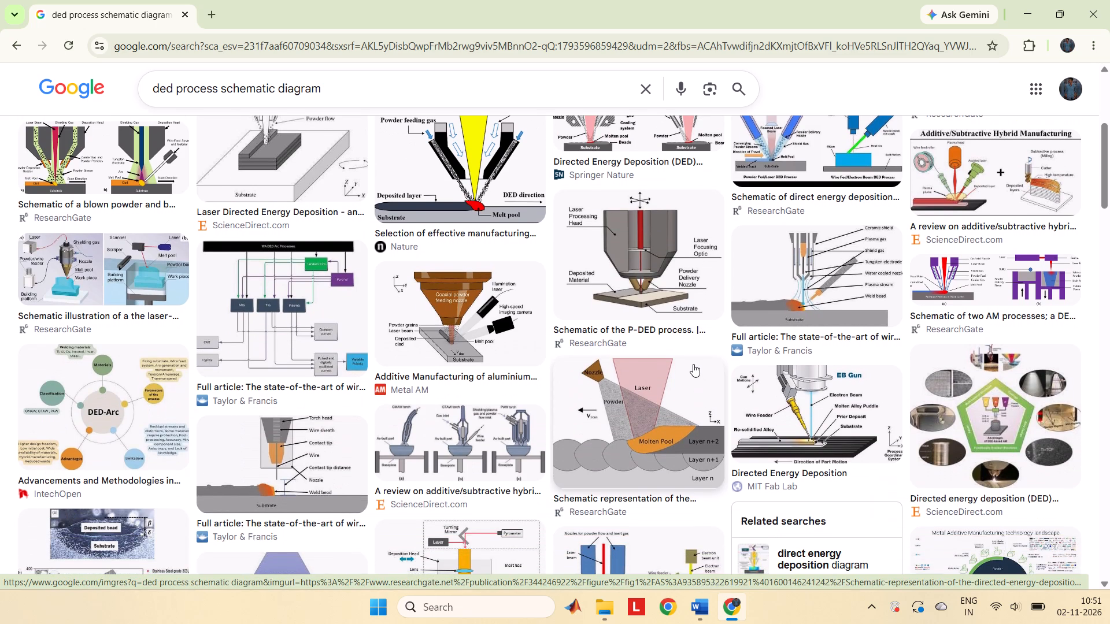
pyautogui.scroll(-2, 693, 364)
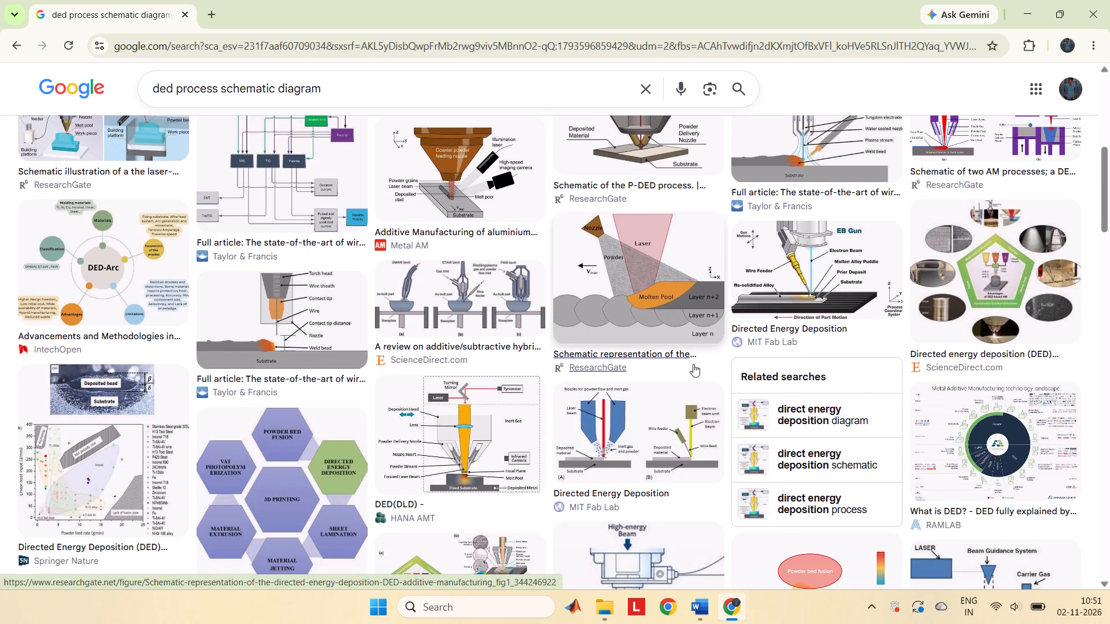
pyautogui.scroll(7, 693, 364)
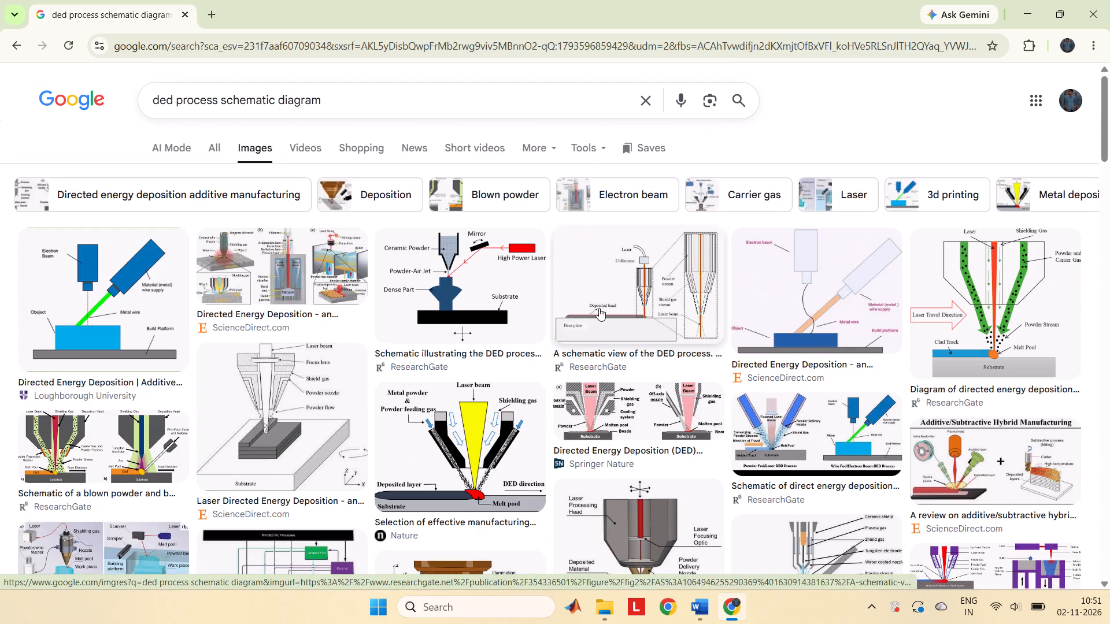
pyautogui.click(154, 97)
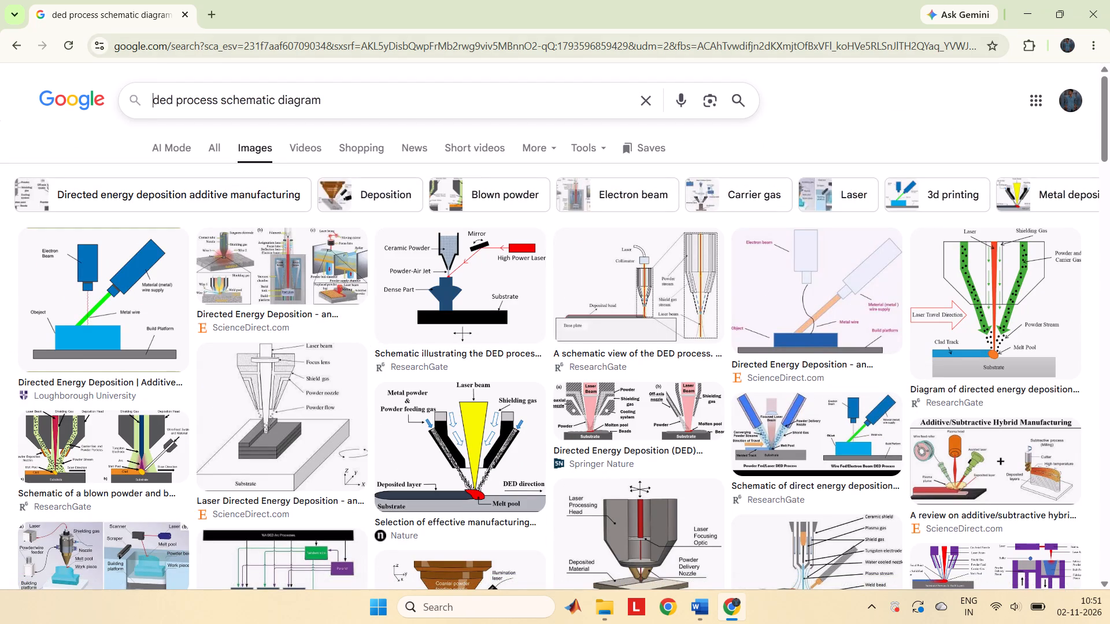
pyautogui.press('space')
pyautogui.write('powder based')
pyautogui.press('Return')
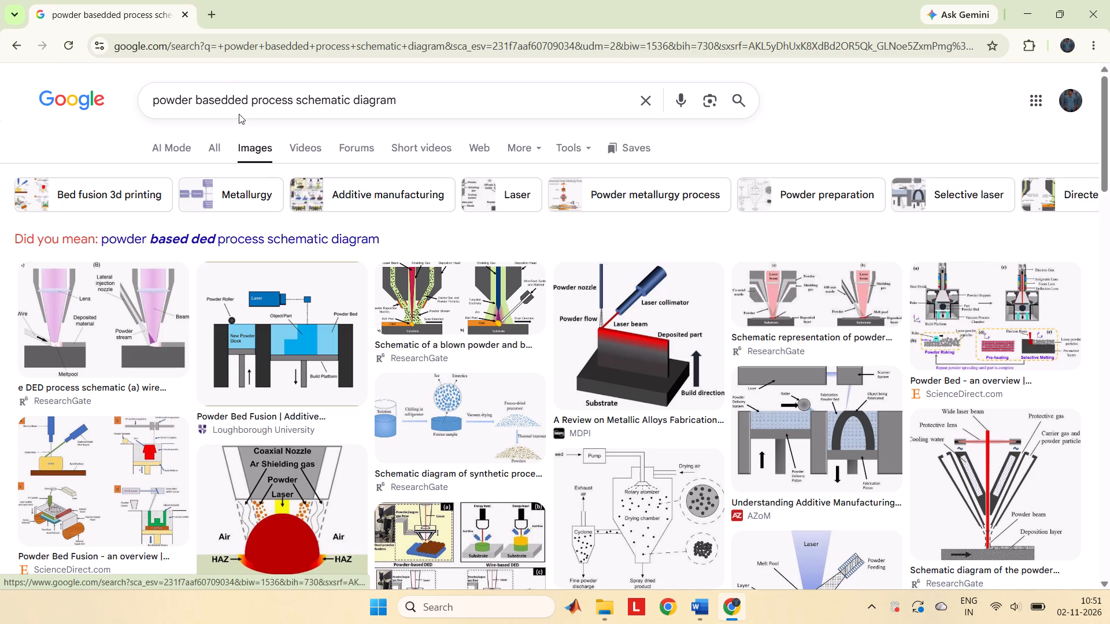
pyautogui.click(231, 95)
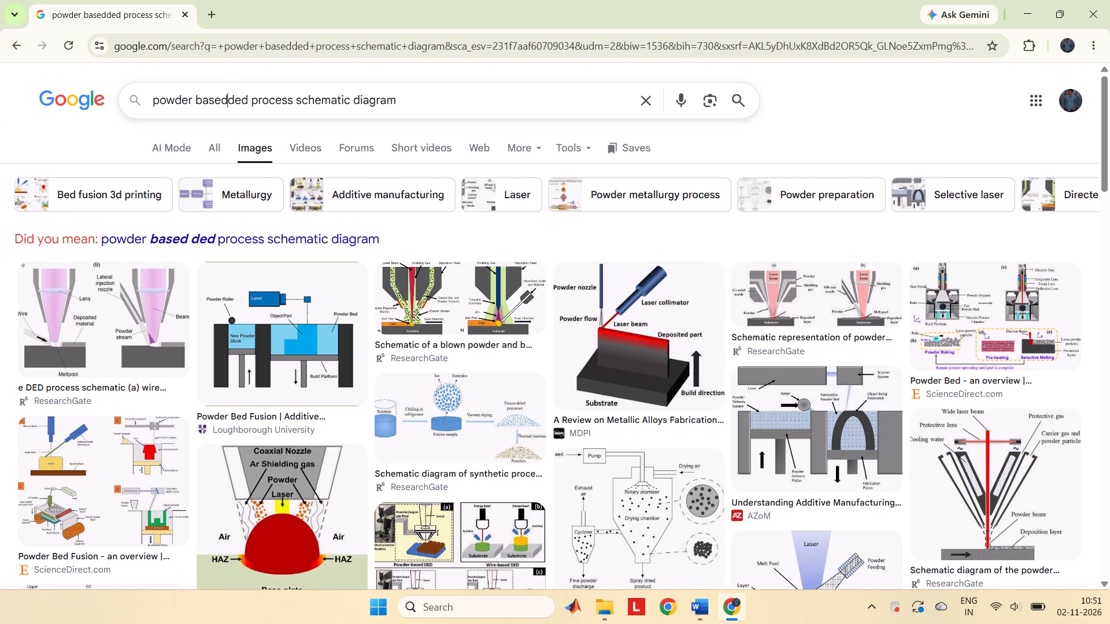
pyautogui.press('space')
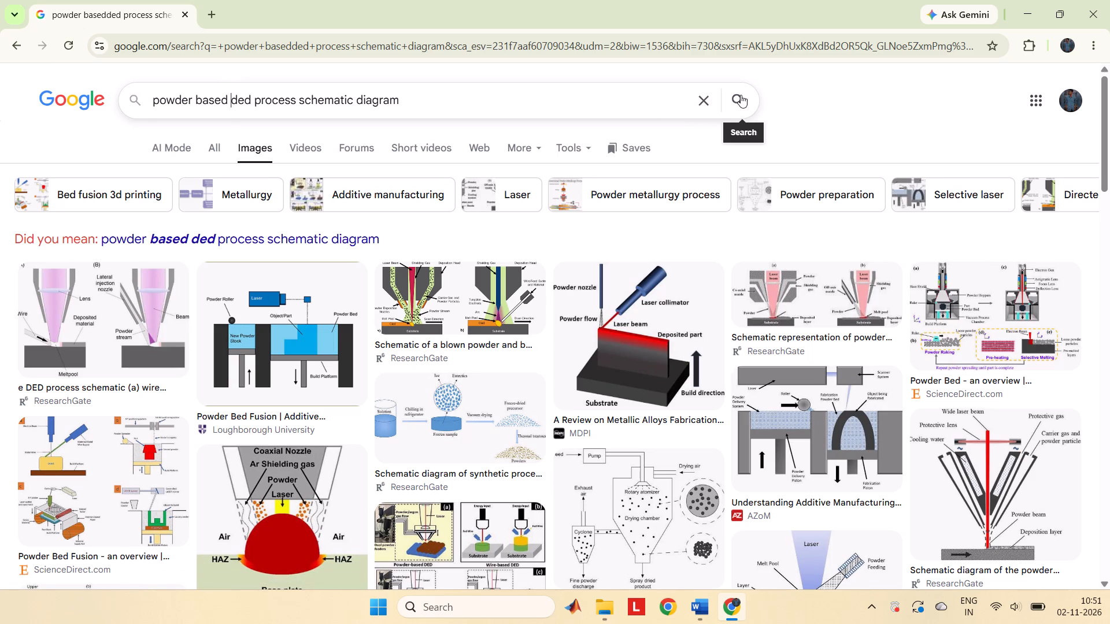
pyautogui.click(741, 95)
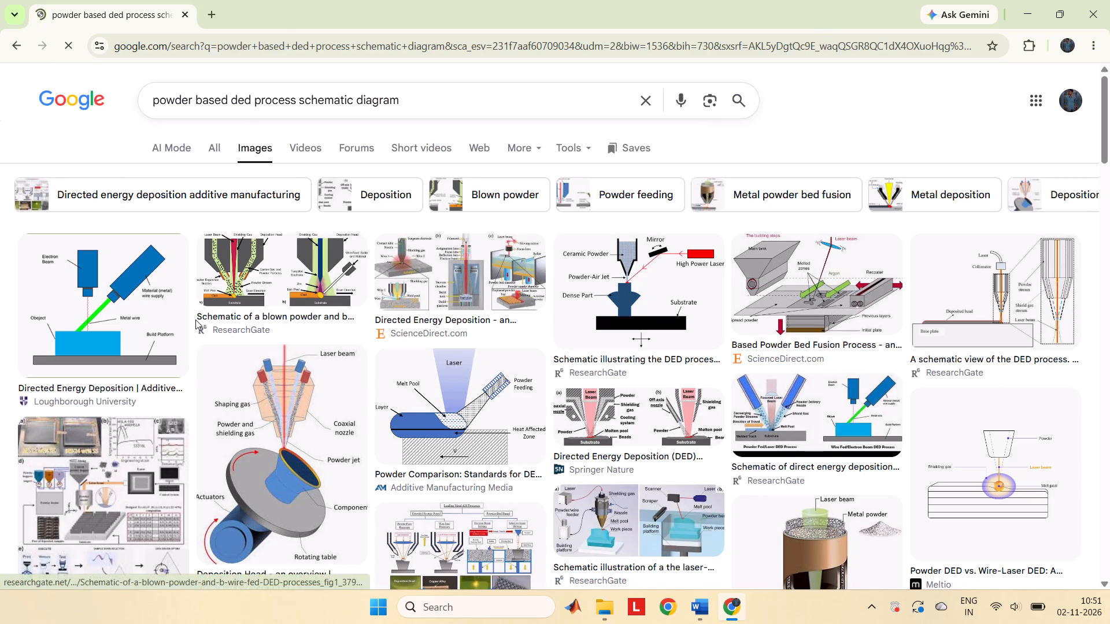
# Preview the Loughborough University wire DED image and the two ResearchGate schematics of the DED process to compare them.
pyautogui.click(95, 289)
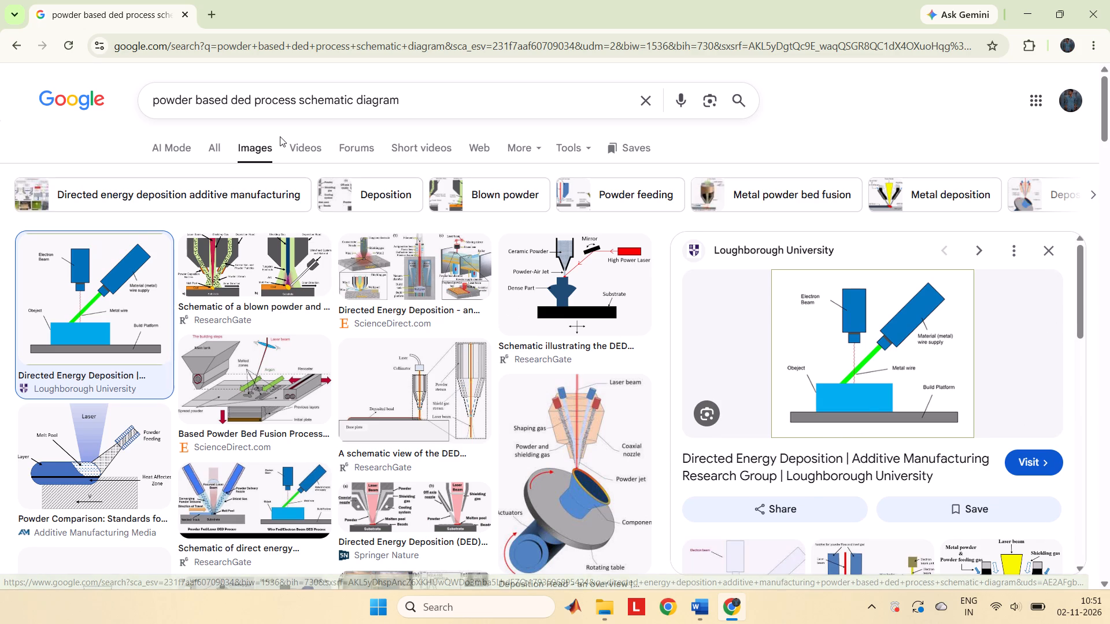
pyautogui.click(548, 283)
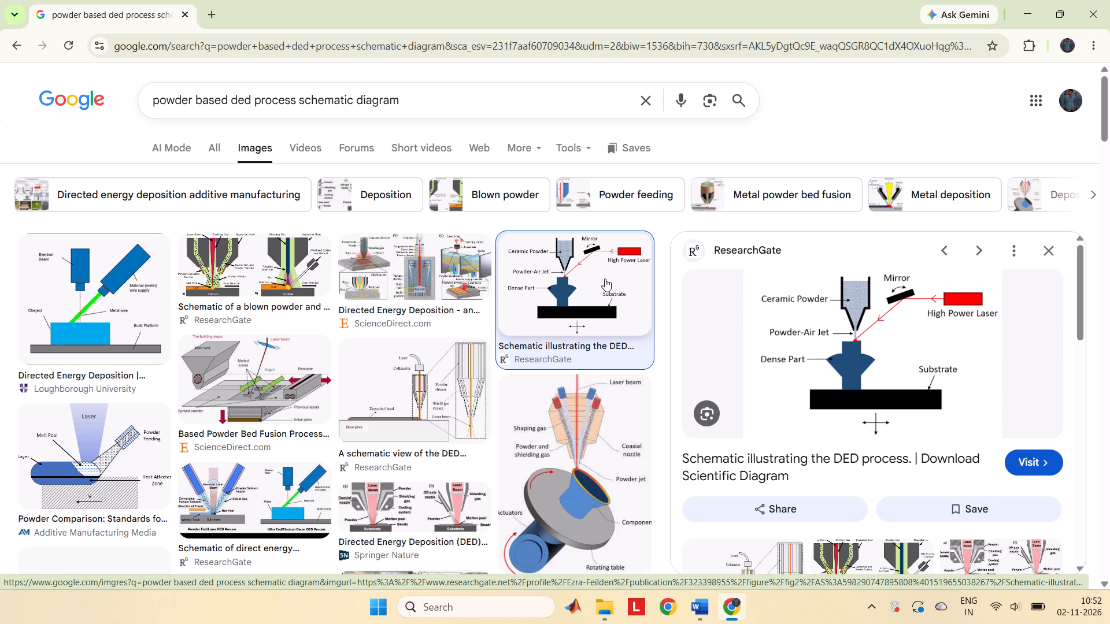
pyautogui.click(340, 410)
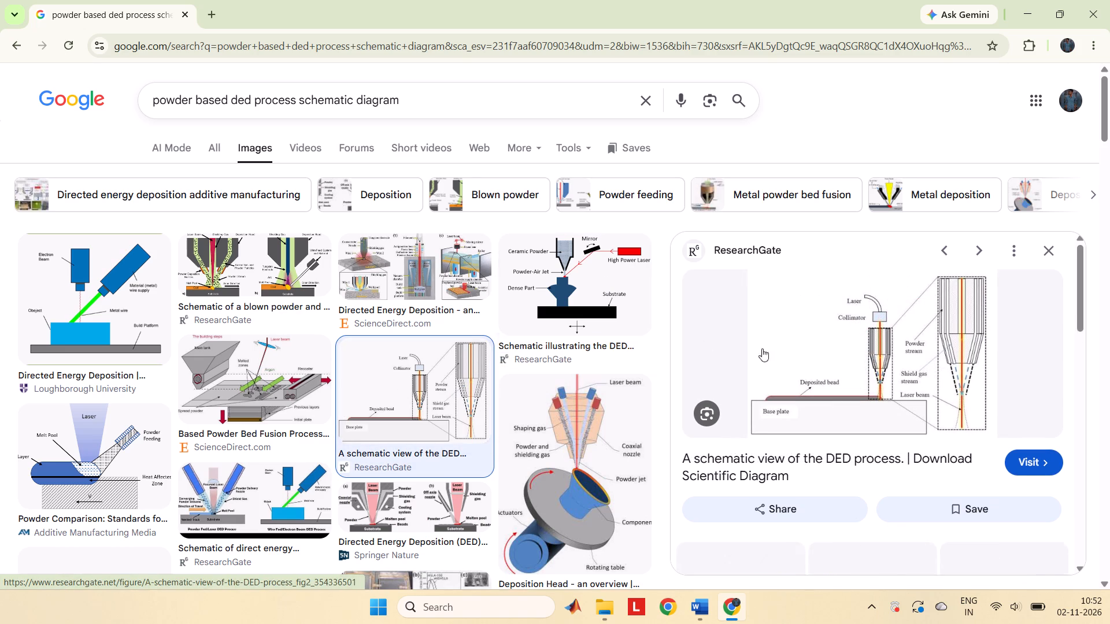
# Open the ResearchGate source of the schematic view of the DED process, examine its figures, and return to the image results.
pyautogui.click(862, 352)
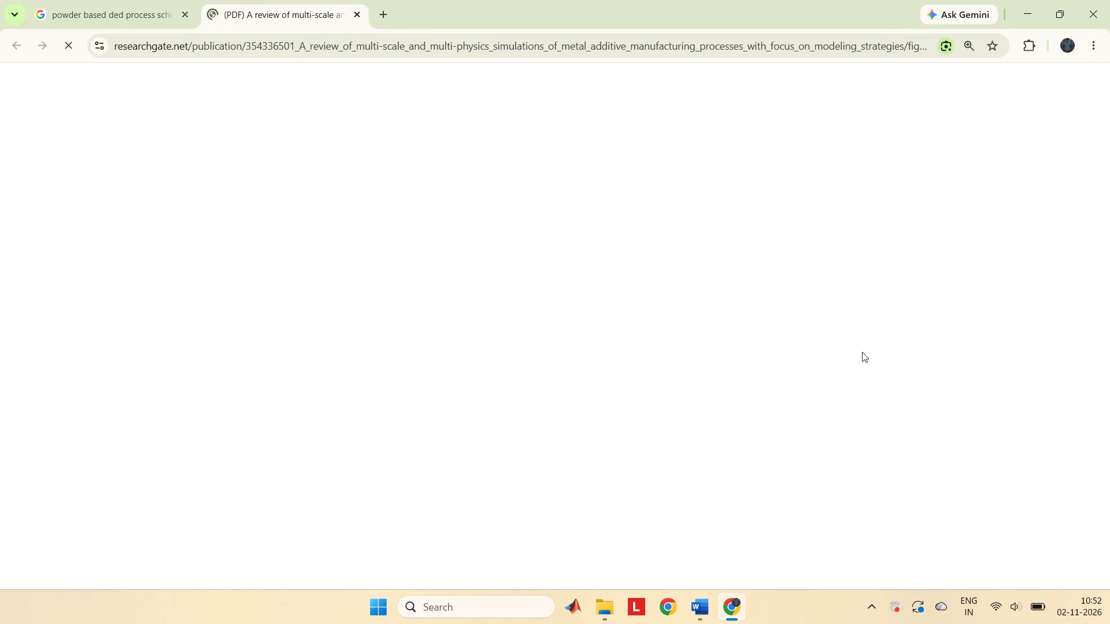
pyautogui.scroll(-10, 862, 352)
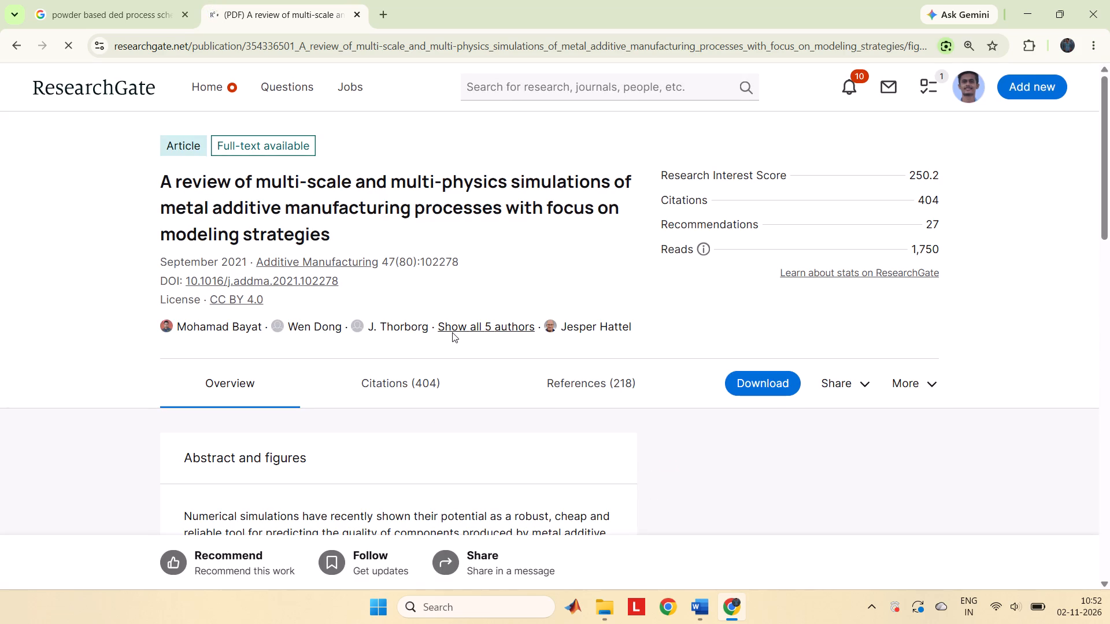
pyautogui.scroll(-2, 701, 206)
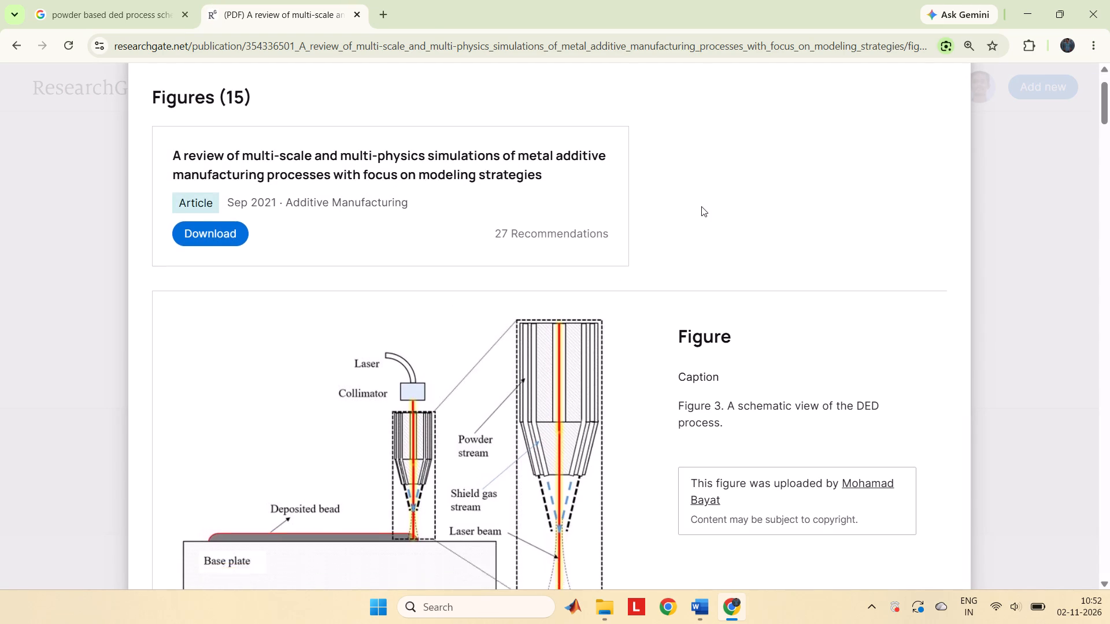
pyautogui.scroll(-1, 701, 206)
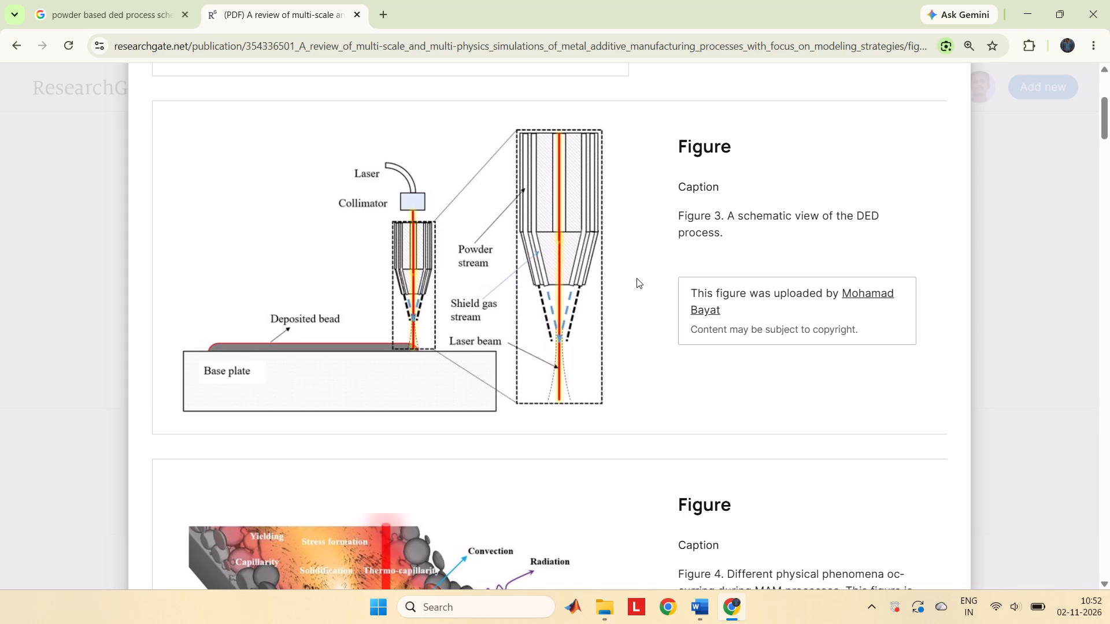
pyautogui.scroll(-3, 545, 300)
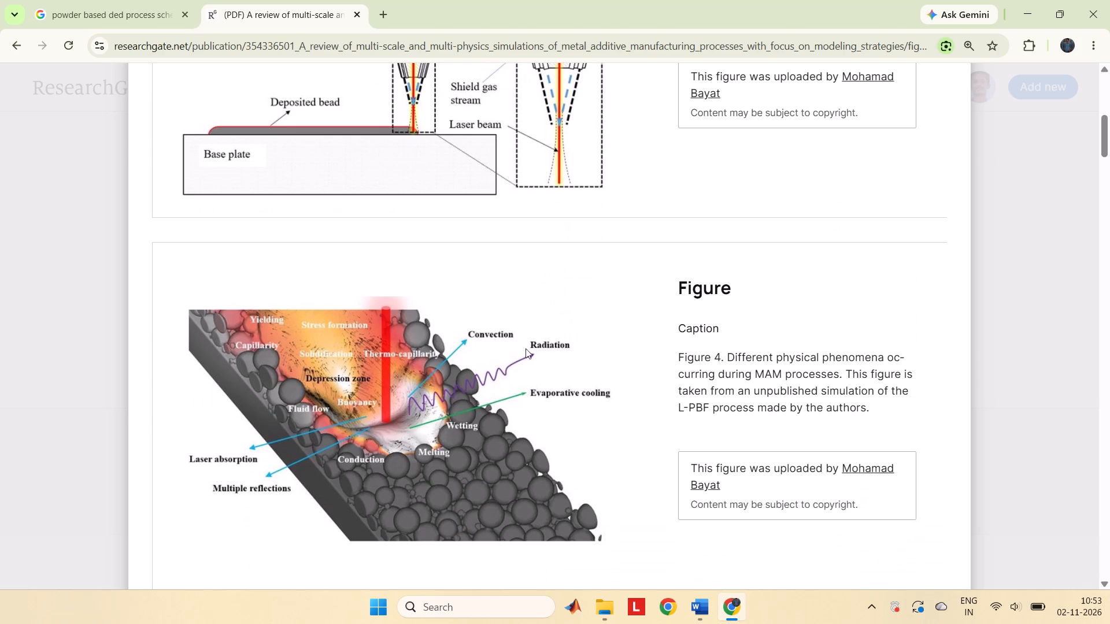
pyautogui.scroll(-1, 580, 346)
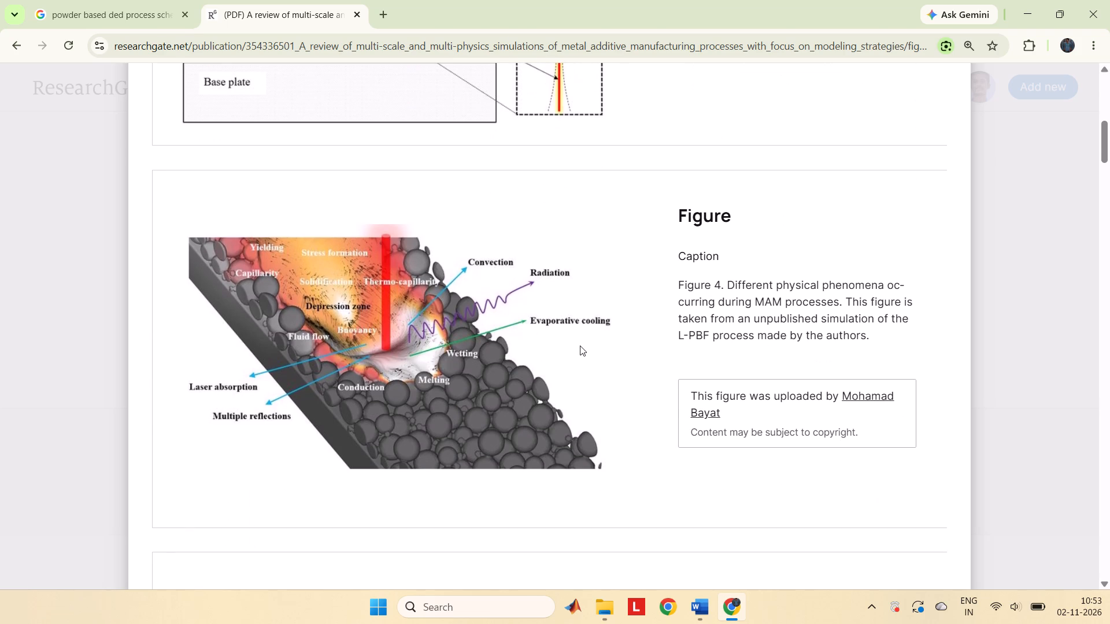
pyautogui.scroll(4, 580, 346)
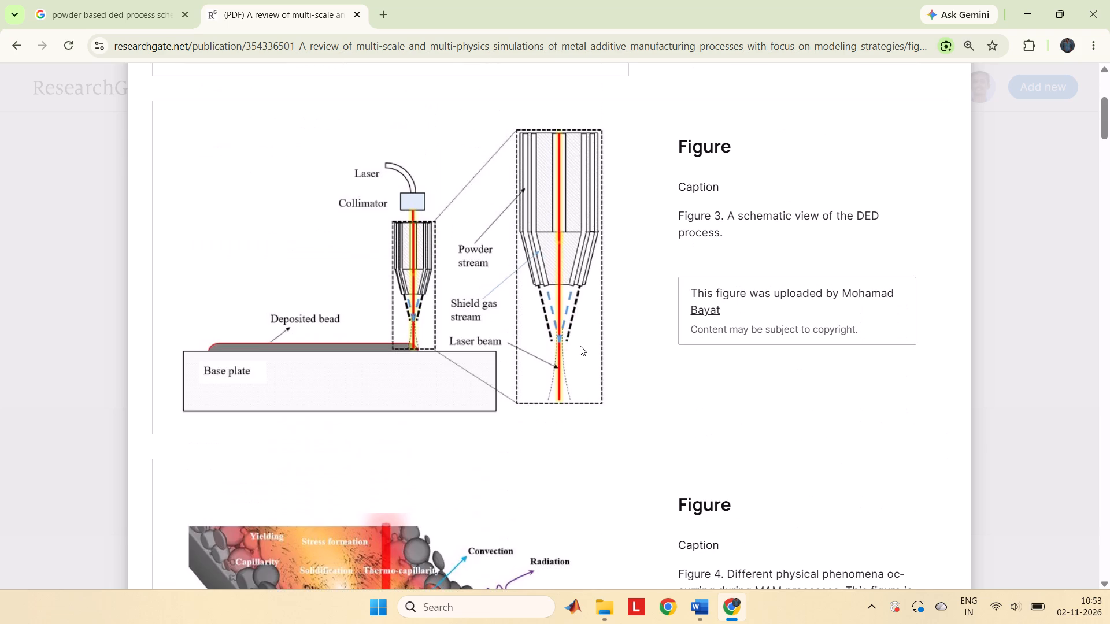
pyautogui.scroll(4, 892, 184)
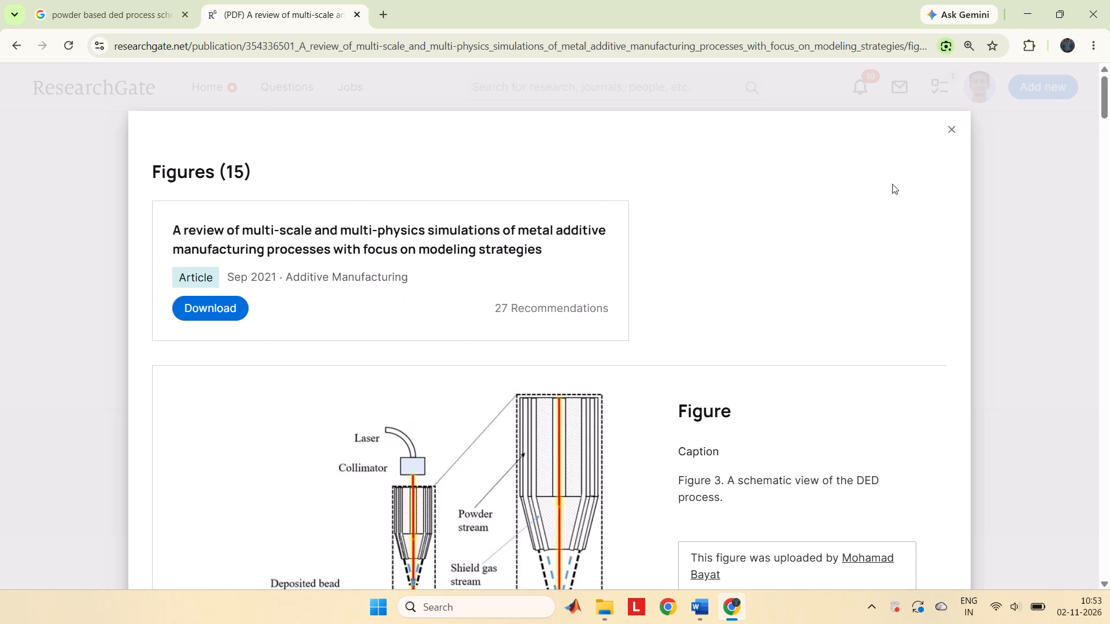
pyautogui.click(951, 118)
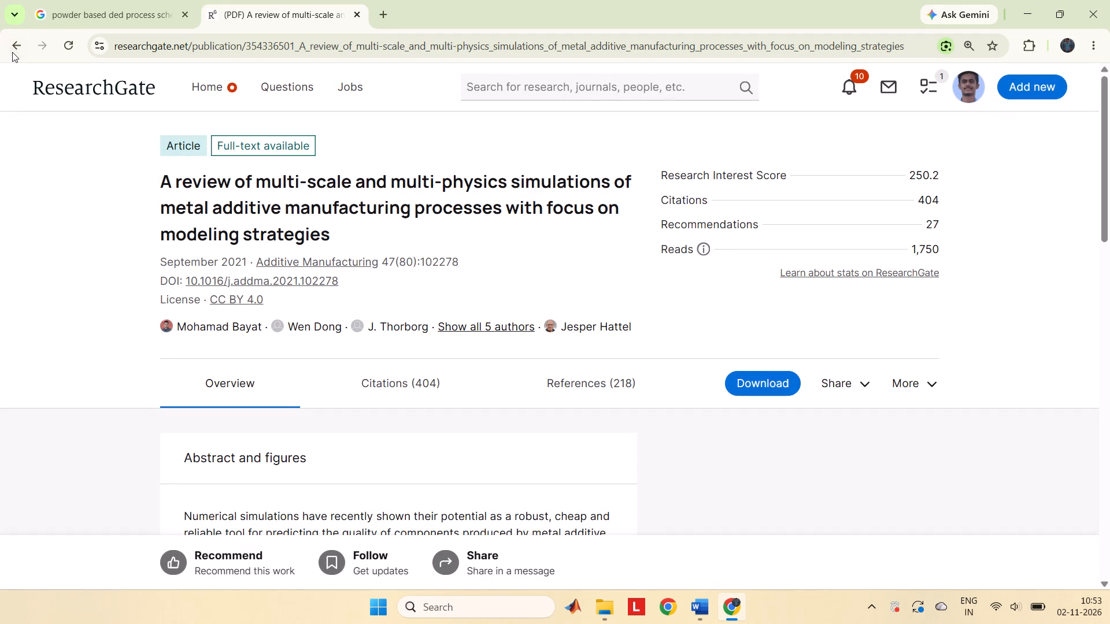
pyautogui.click(12, 52)
pyautogui.click(99, 28)
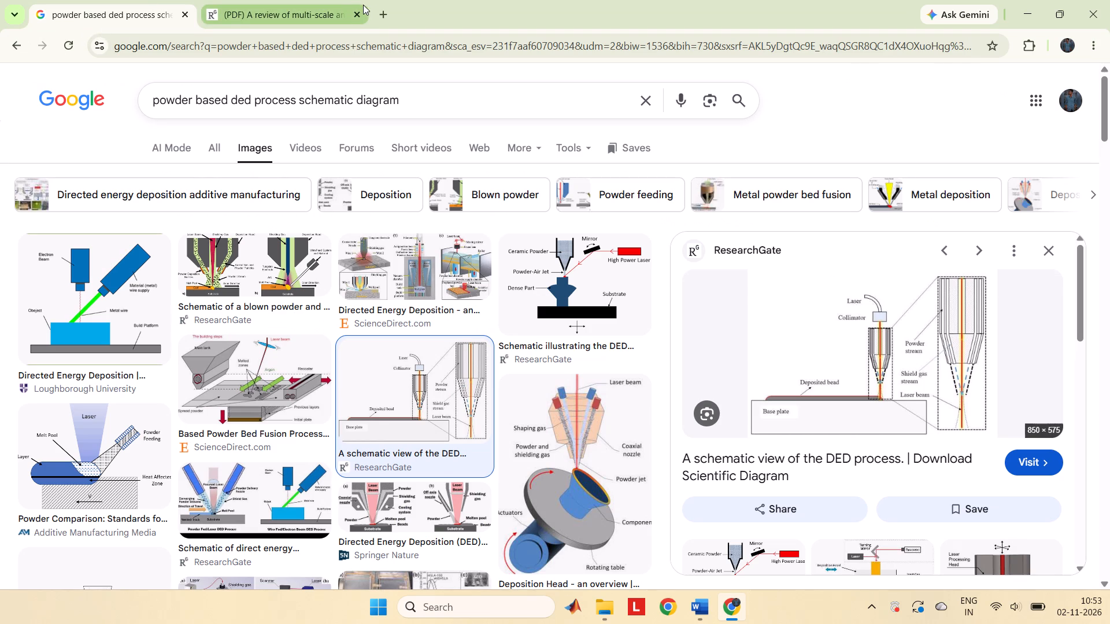
pyautogui.click(353, 17)
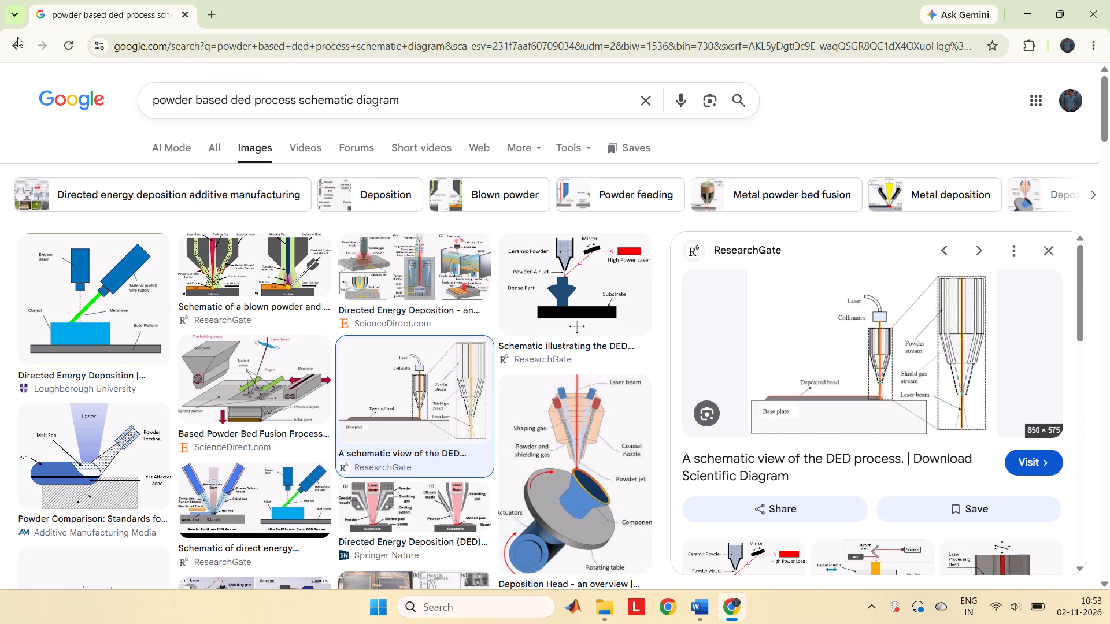
pyautogui.click(17, 37)
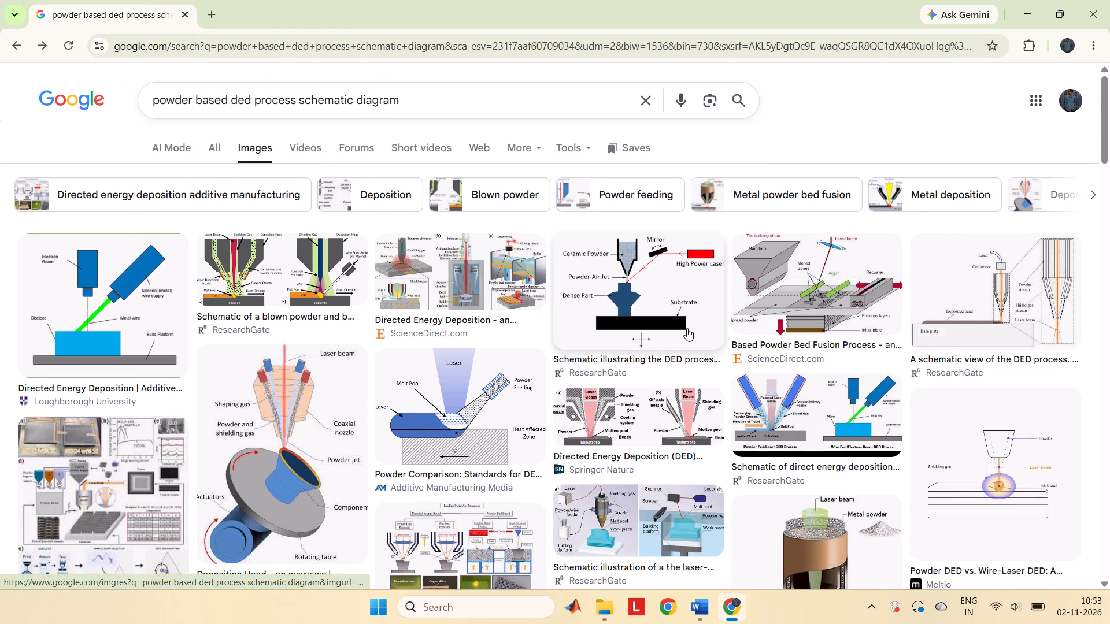
# Preview the Nature schematic with the yellow laser beam, powder feeding gas, shielding gas and melt pool labels.
pyautogui.scroll(-4, 687, 328)
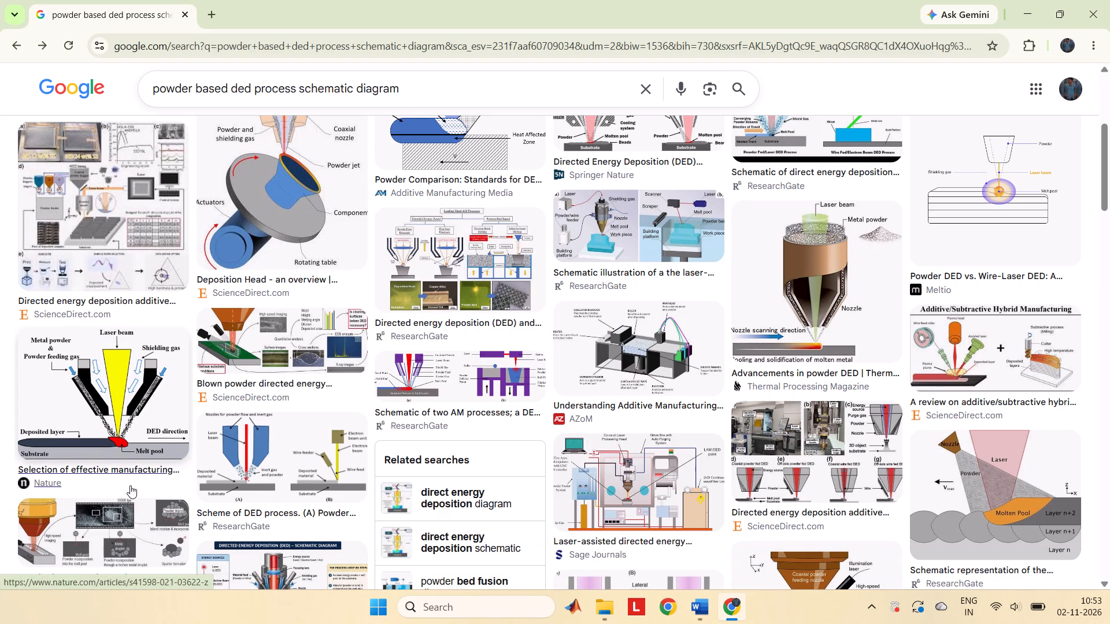
pyautogui.click(129, 391)
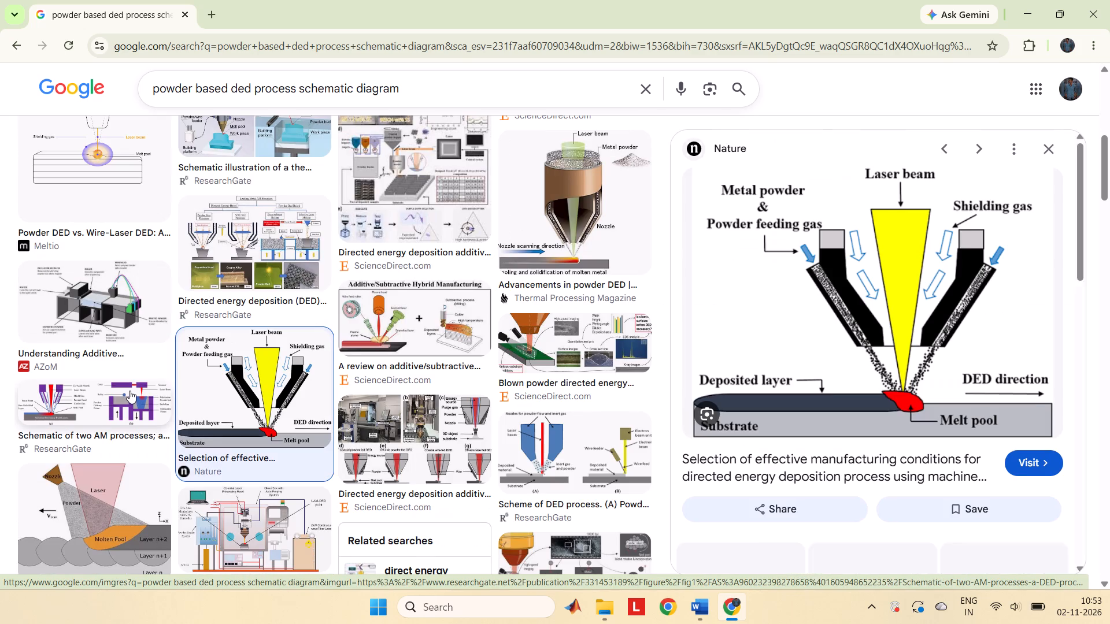
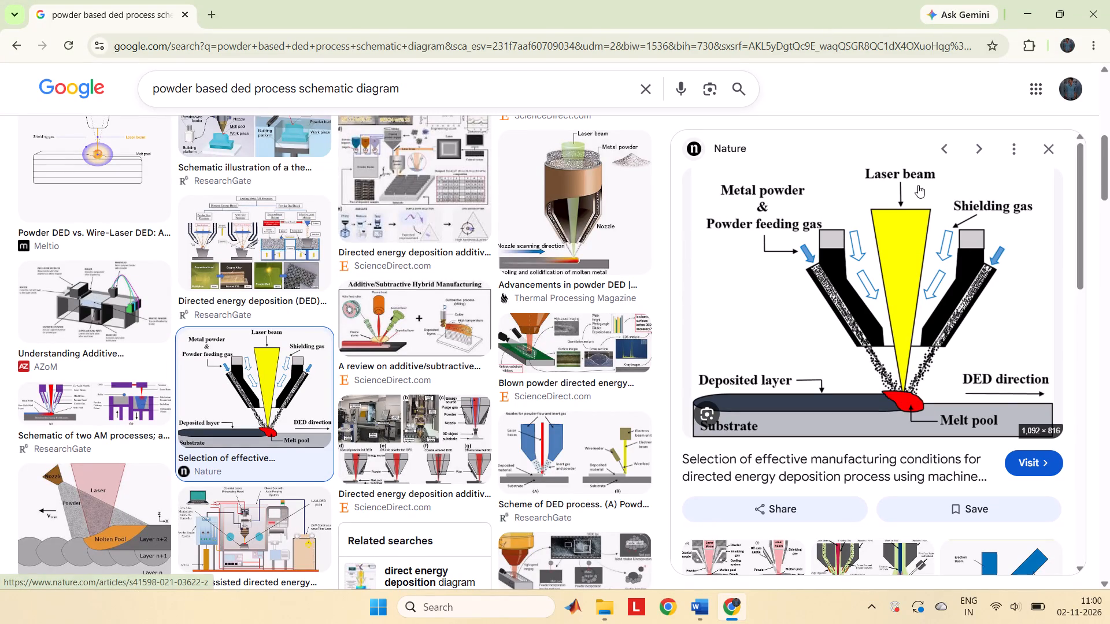
# Switch to PowerPoint and create a blank presentation.
pyautogui.click(1022, 17)
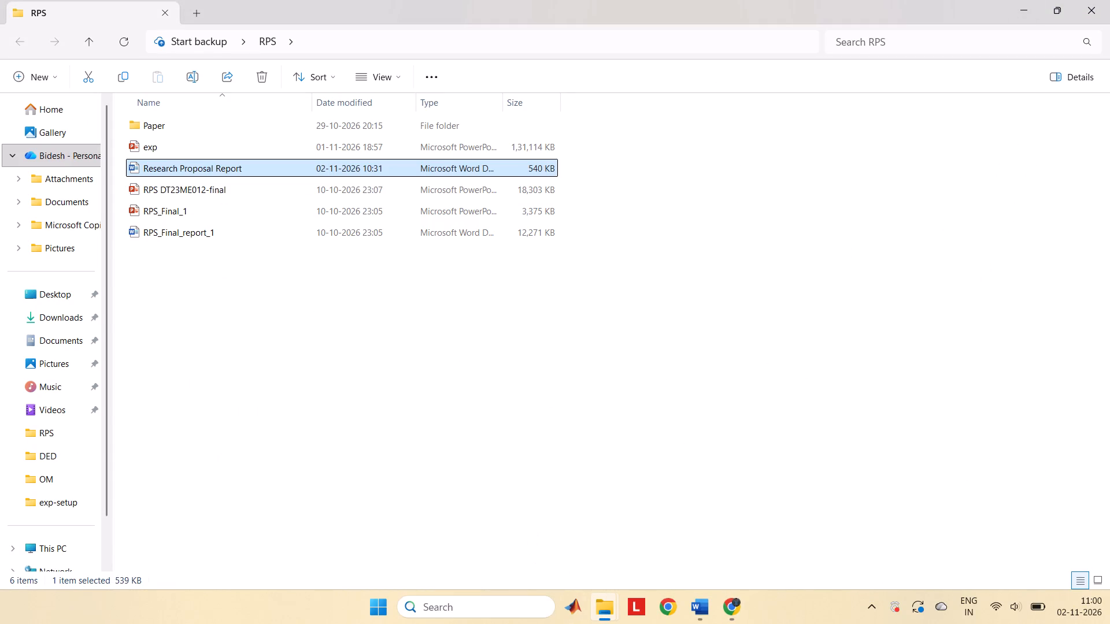
pyautogui.click(487, 608)
pyautogui.write('ppt')
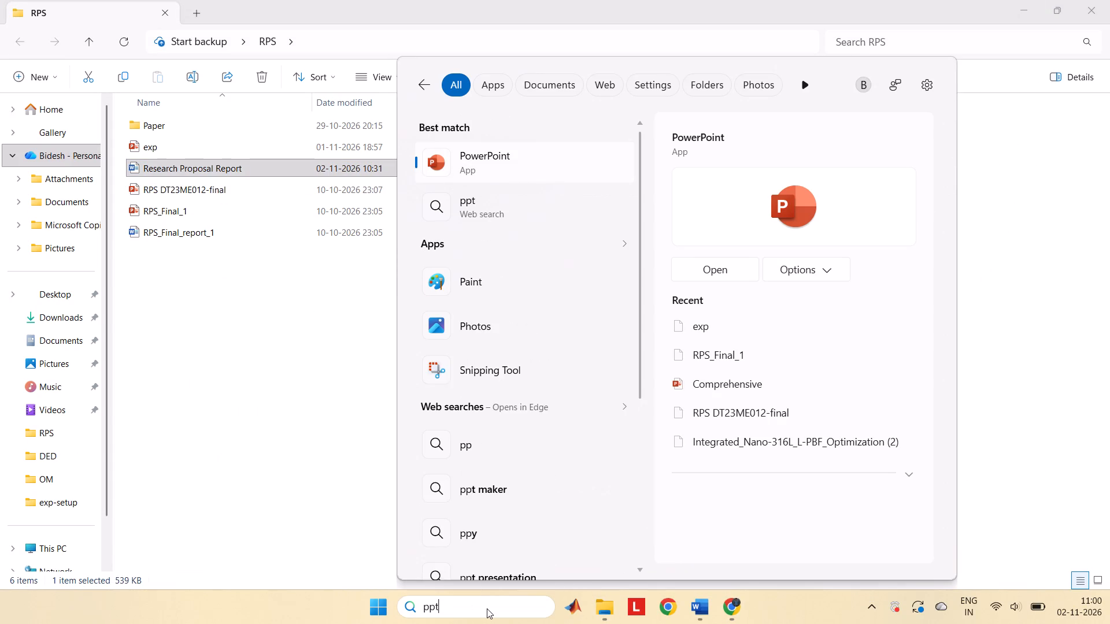
pyautogui.click(501, 167)
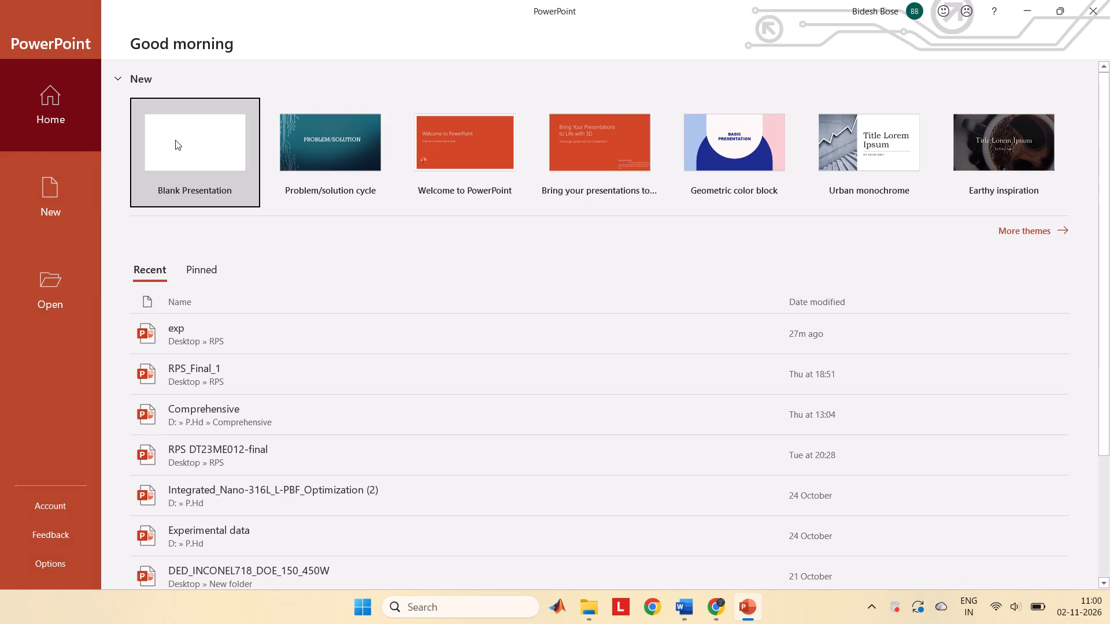
pyautogui.click(175, 140)
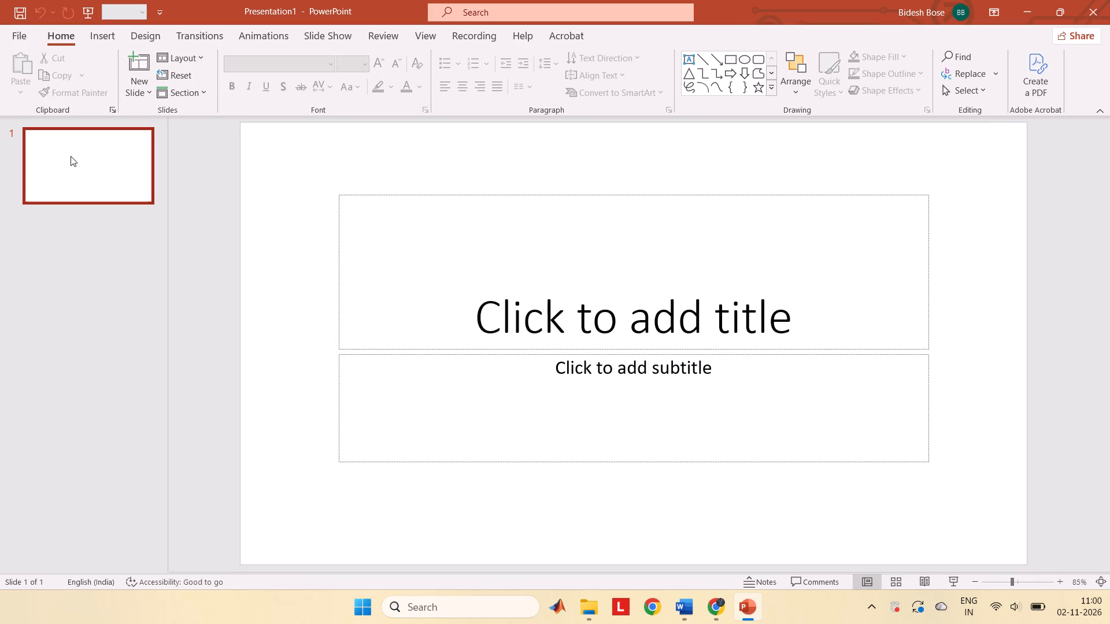
# Delete the title and subtitle placeholders from the first slide to leave it empty.
pyautogui.click(71, 156)
pyautogui.click(368, 338)
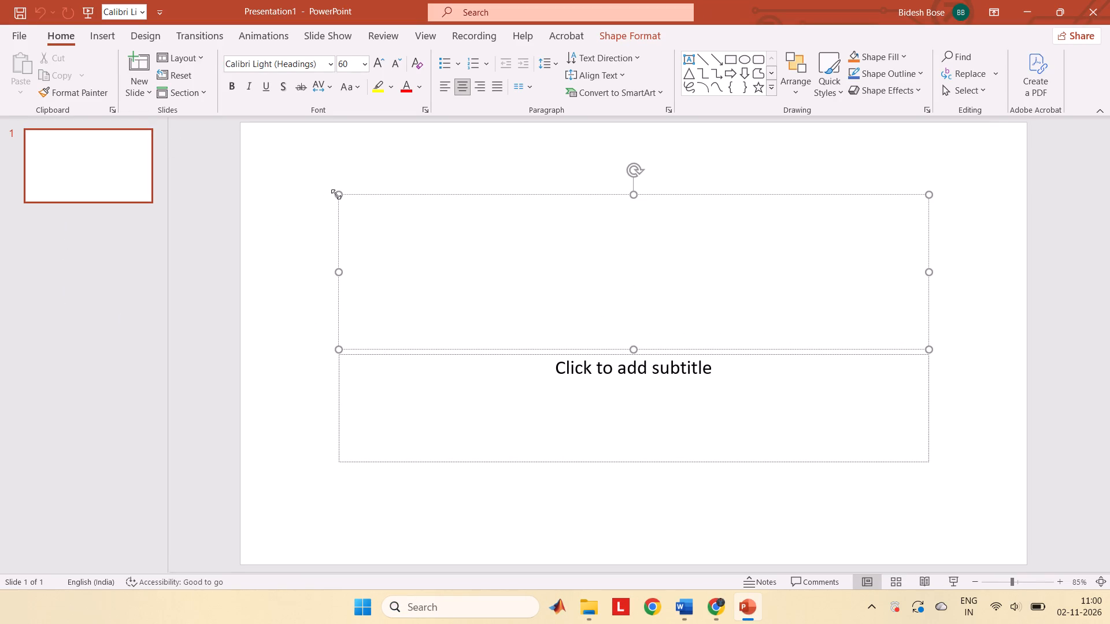
pyautogui.click(336, 194)
pyautogui.press('Delete')
pyautogui.click(395, 367)
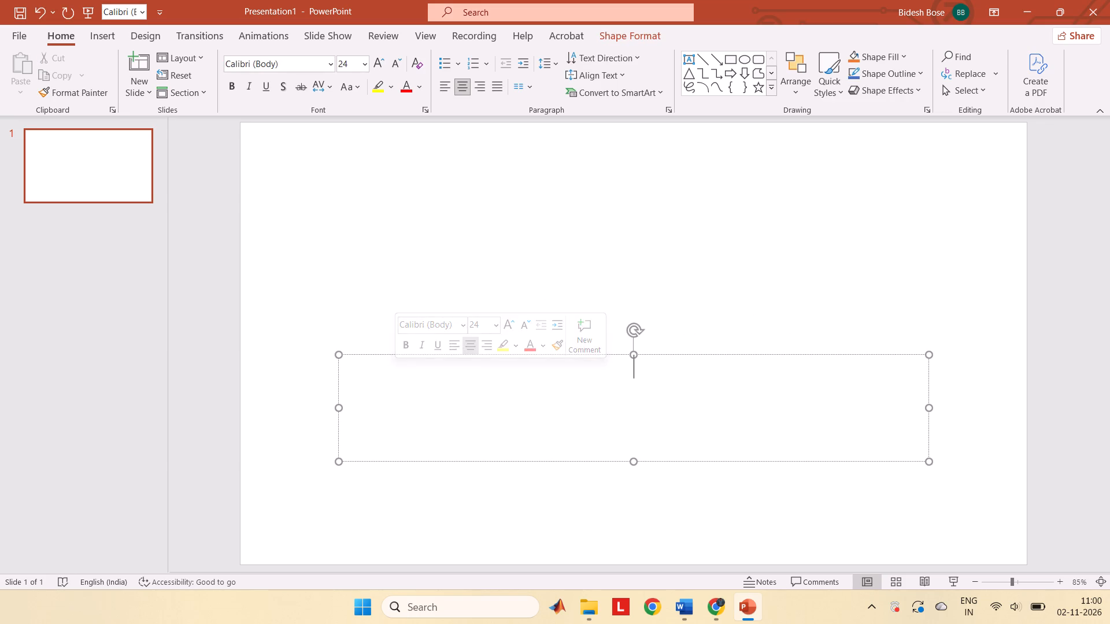
pyautogui.click(335, 358)
pyautogui.press('Delete')
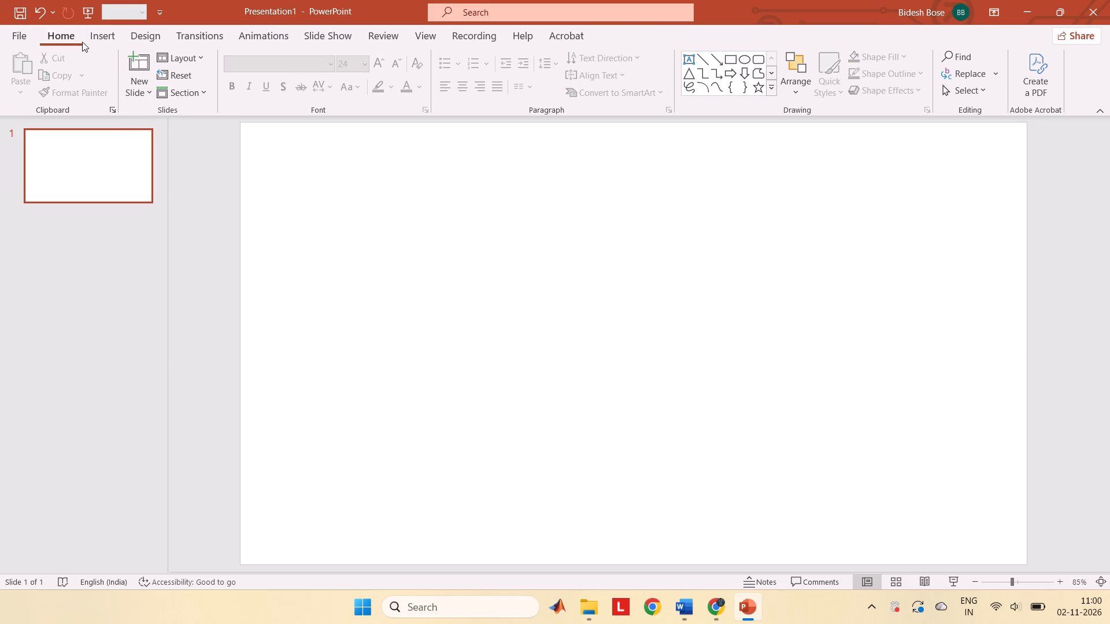
# Draw a wide rectangle about 17.5 cm by 3 cm in the lower middle of the slide.
pyautogui.click(102, 32)
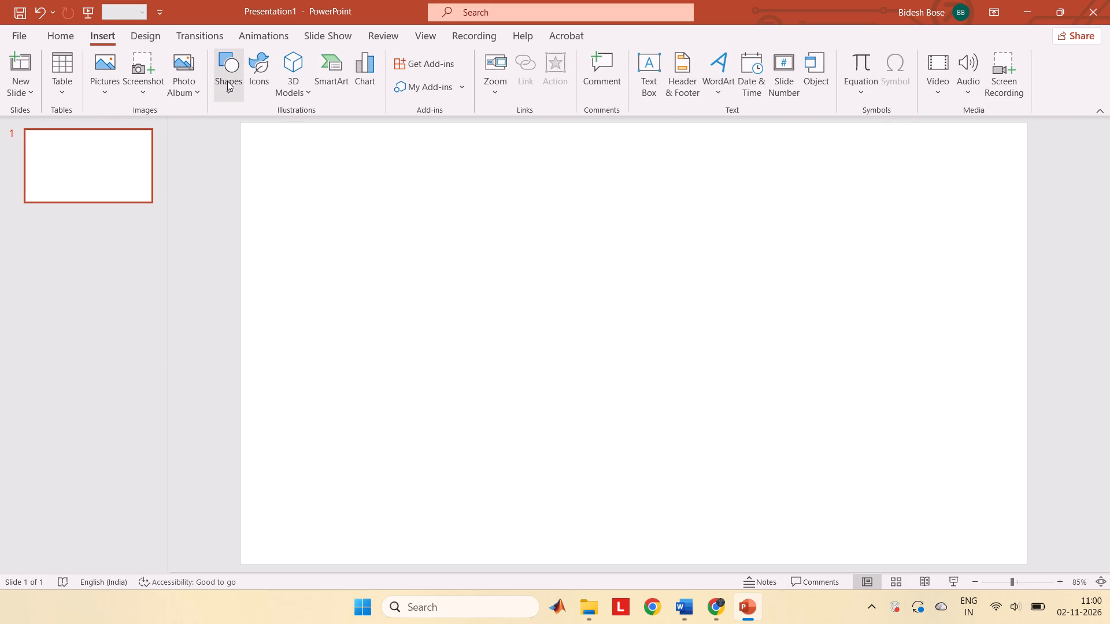
pyautogui.click(227, 81)
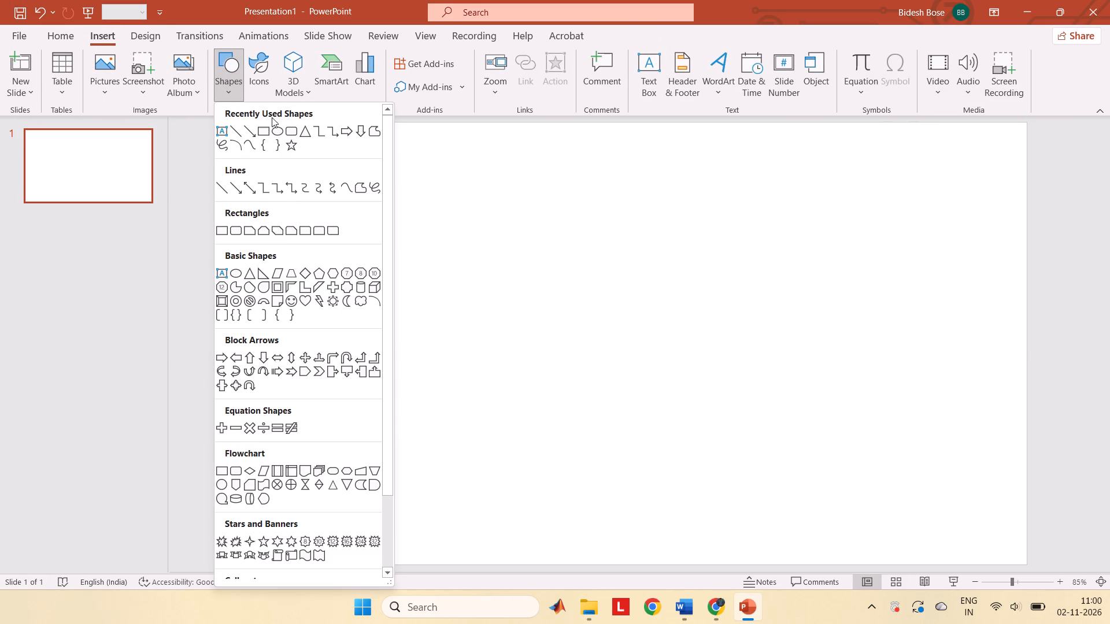
pyautogui.click(269, 127)
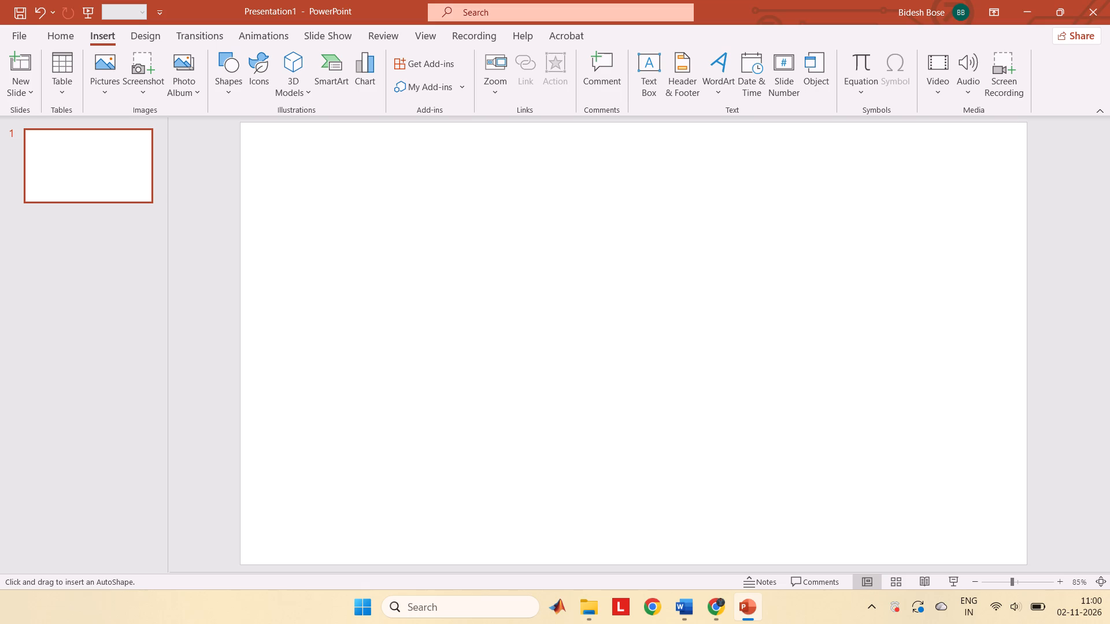
pyautogui.moveTo(443, 387); pyautogui.dragTo(817, 438)
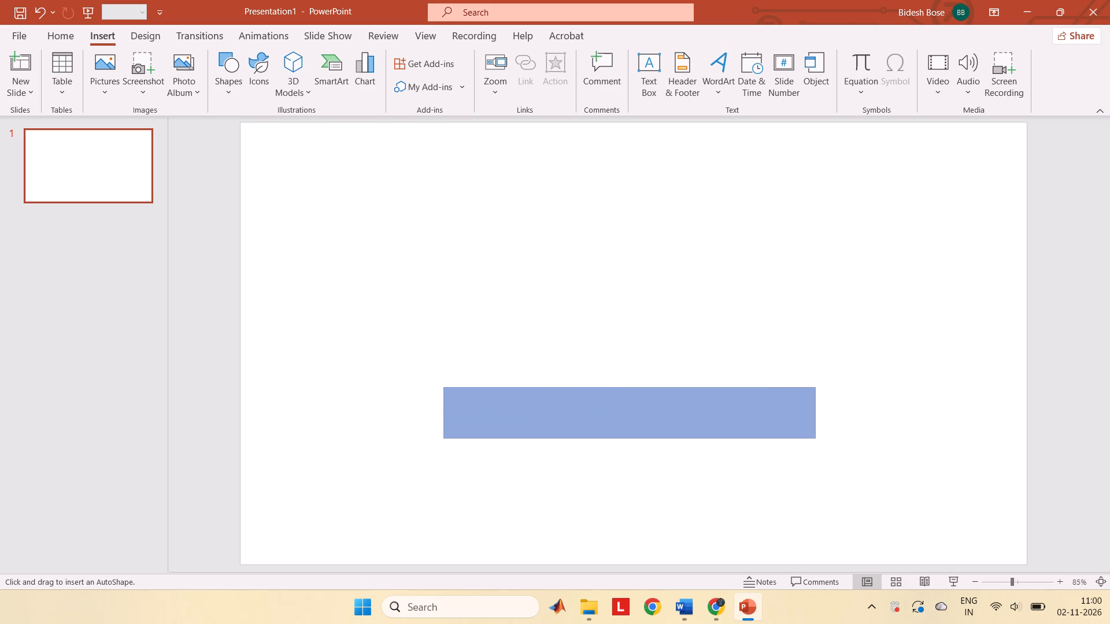
pyautogui.moveTo(817, 438); pyautogui.dragTo(849, 457)
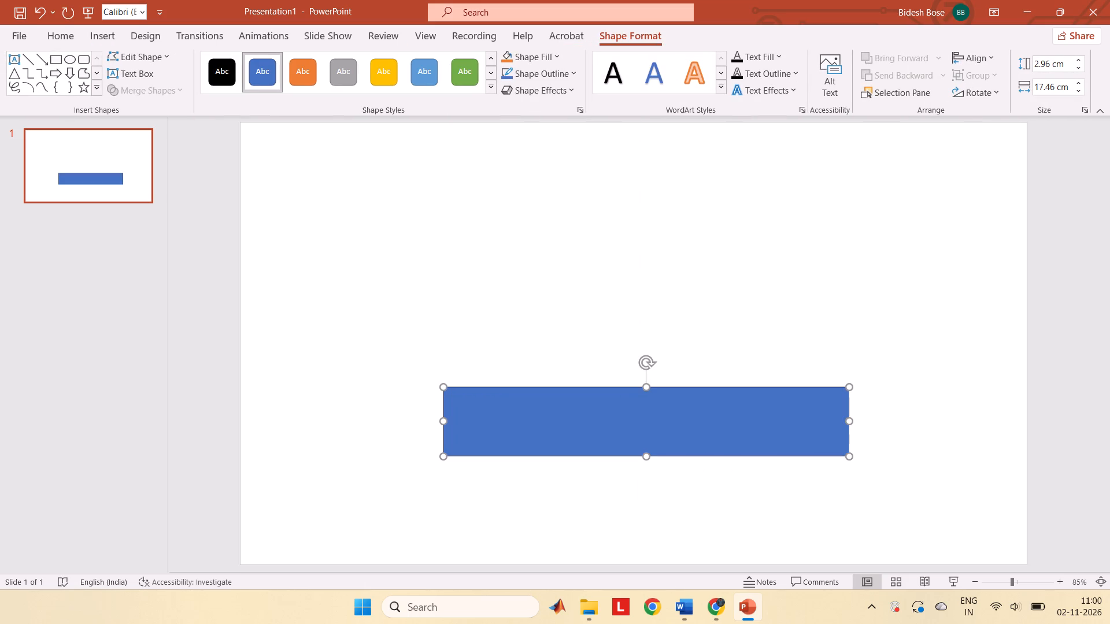
# Apply the grey filled shape style to the rectangle.
pyautogui.click(549, 430)
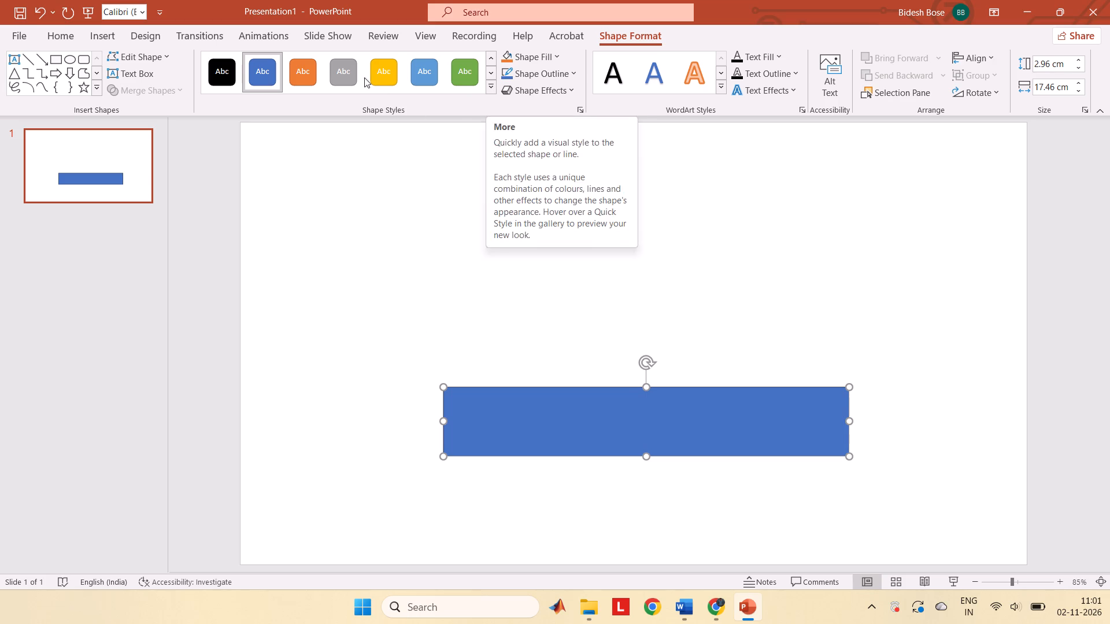
pyautogui.click(350, 69)
pyautogui.click(464, 335)
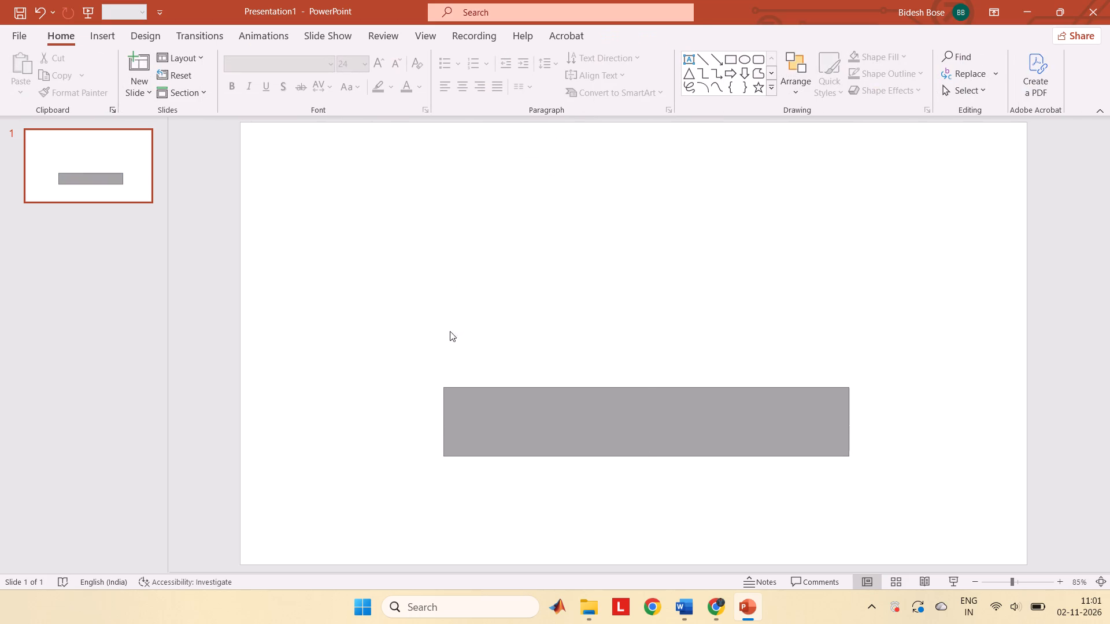
# Move the grey rectangle slightly lower on the slide, keeping it roughly centred.
pyautogui.click(515, 391)
pyautogui.moveTo(515, 391); pyautogui.dragTo(520, 406)
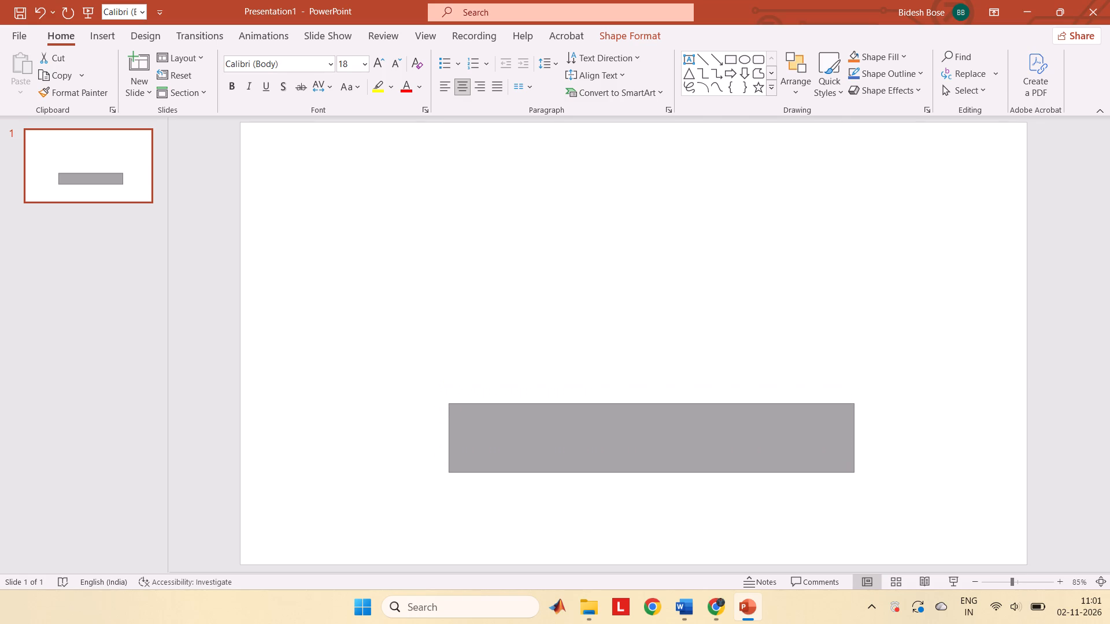
pyautogui.moveTo(520, 406); pyautogui.dragTo(509, 404)
pyautogui.click(513, 330)
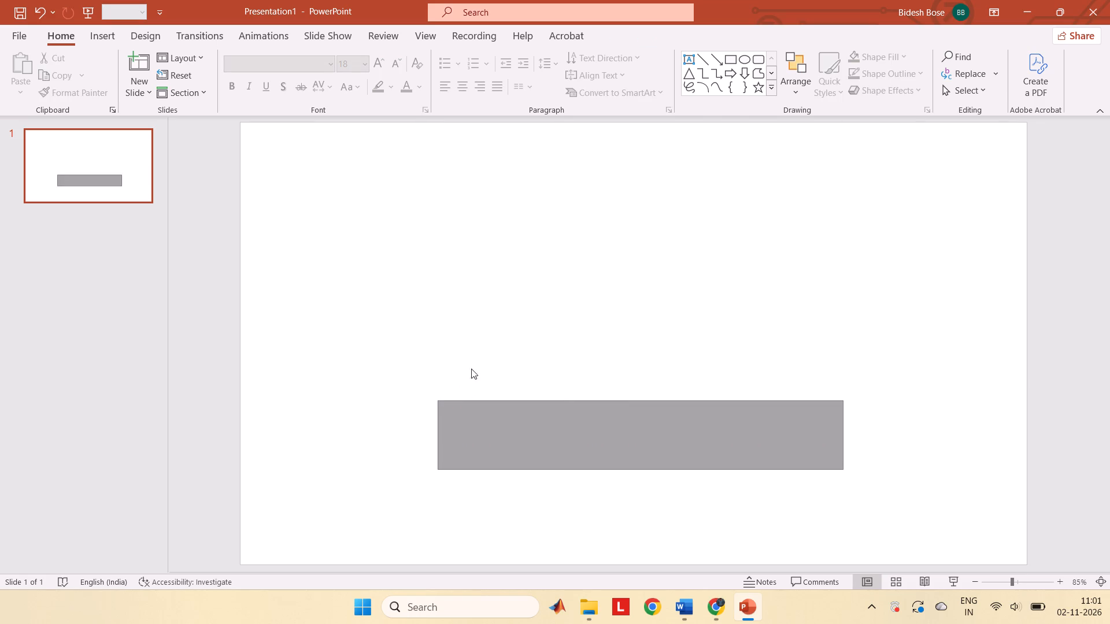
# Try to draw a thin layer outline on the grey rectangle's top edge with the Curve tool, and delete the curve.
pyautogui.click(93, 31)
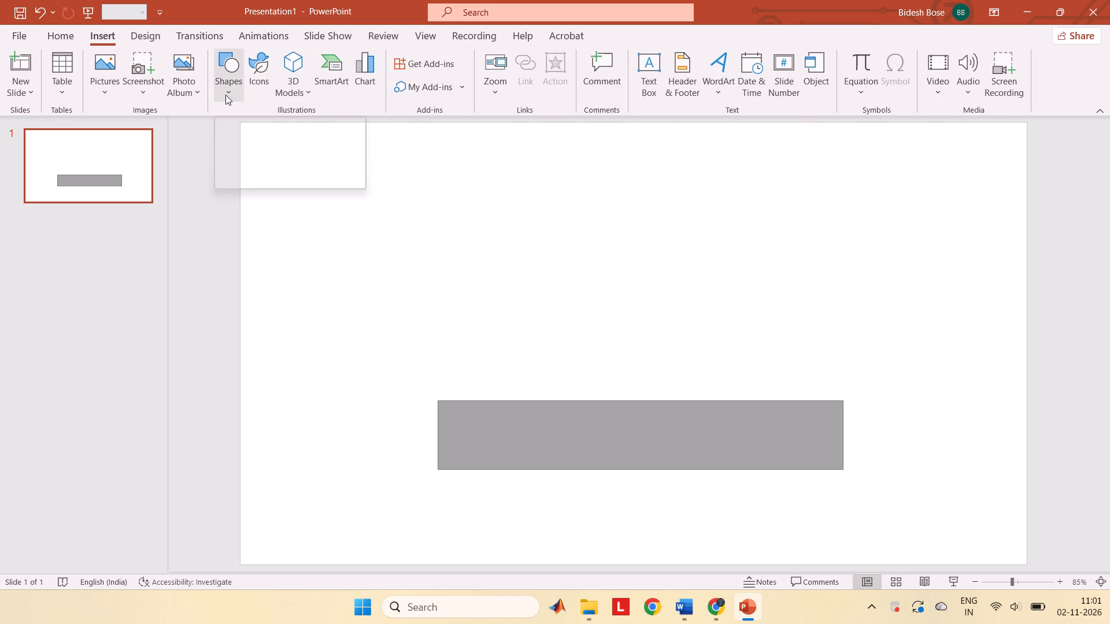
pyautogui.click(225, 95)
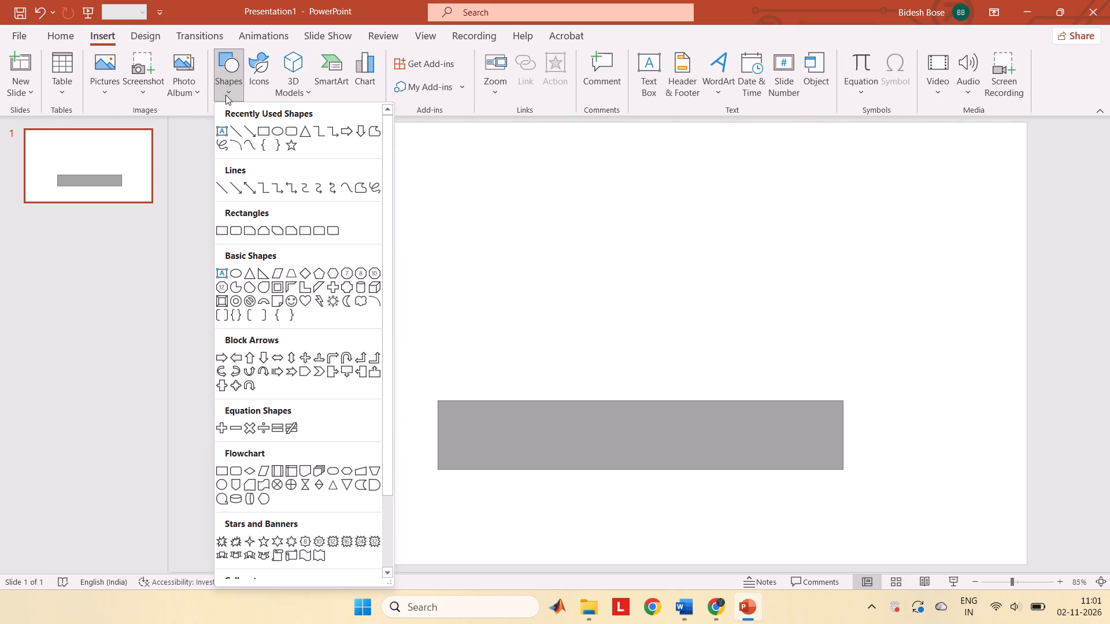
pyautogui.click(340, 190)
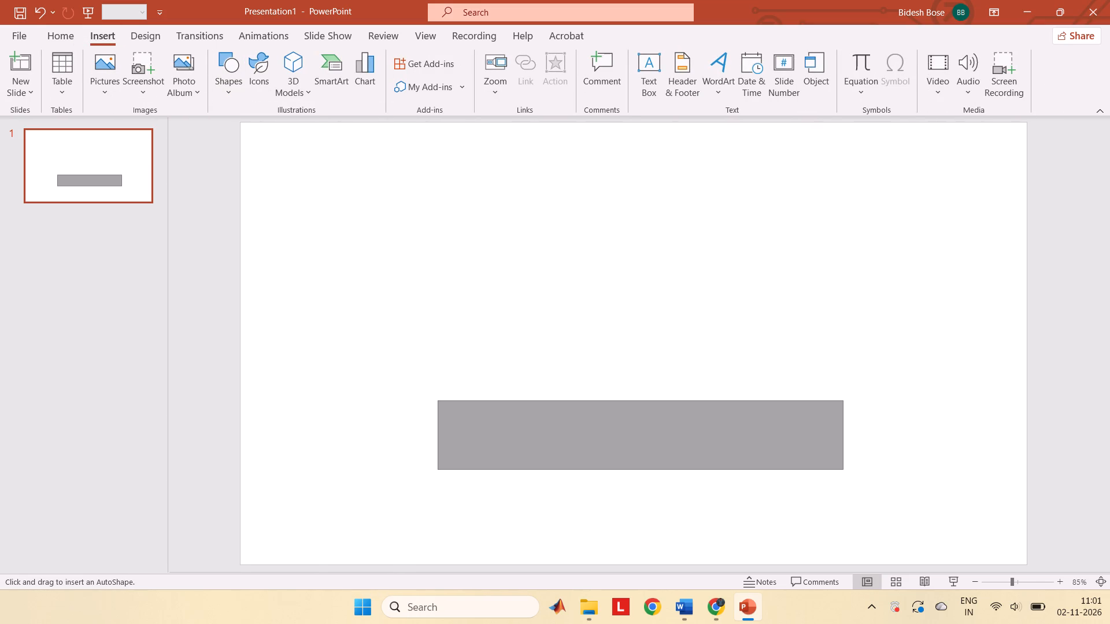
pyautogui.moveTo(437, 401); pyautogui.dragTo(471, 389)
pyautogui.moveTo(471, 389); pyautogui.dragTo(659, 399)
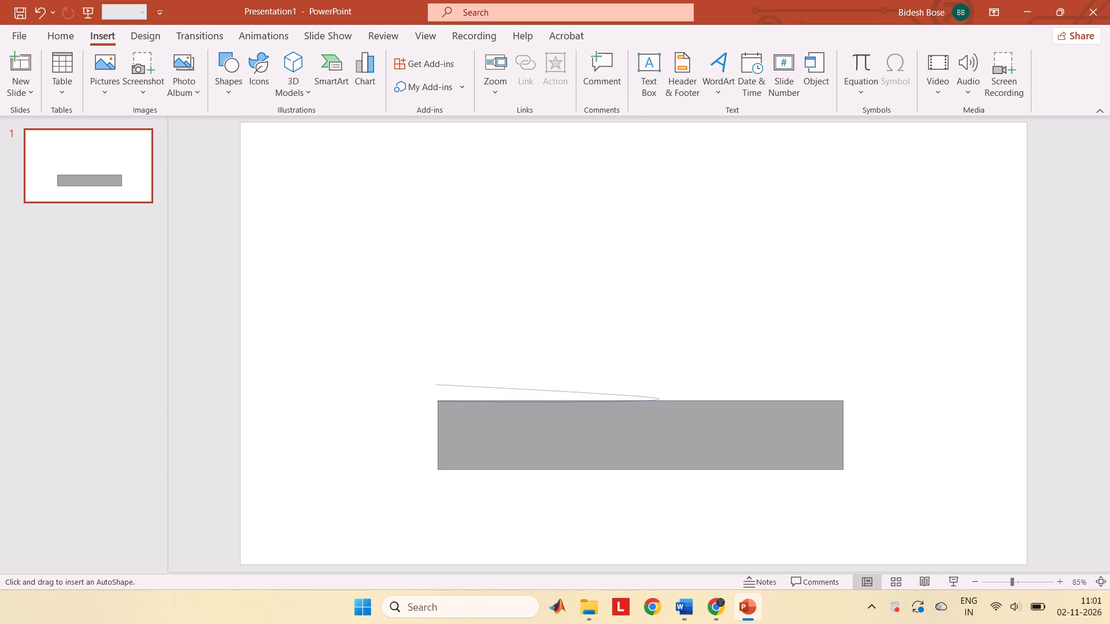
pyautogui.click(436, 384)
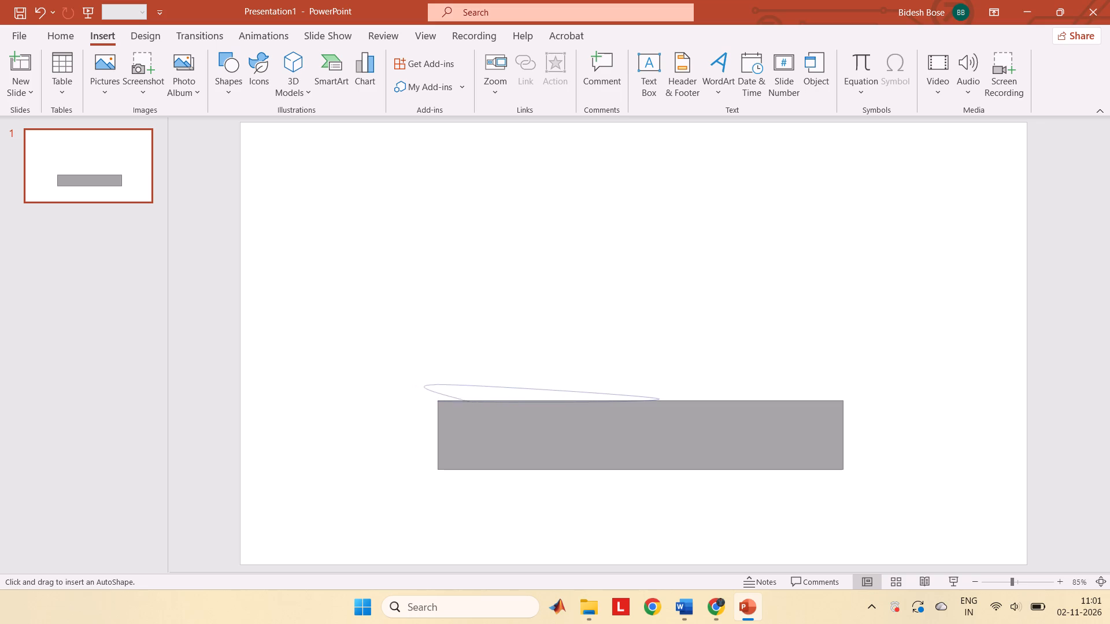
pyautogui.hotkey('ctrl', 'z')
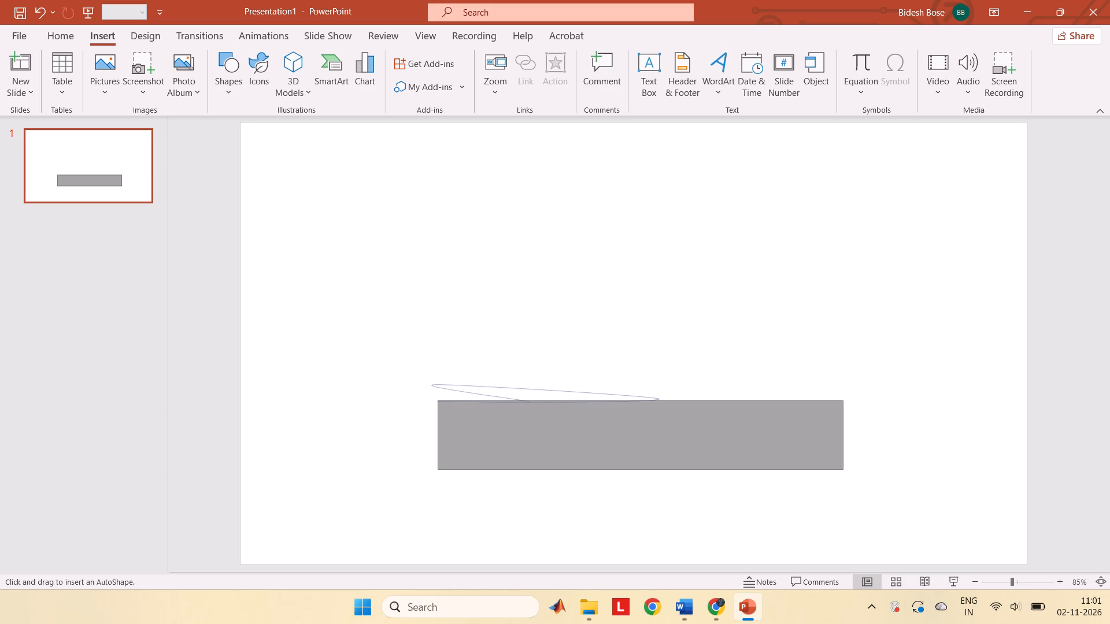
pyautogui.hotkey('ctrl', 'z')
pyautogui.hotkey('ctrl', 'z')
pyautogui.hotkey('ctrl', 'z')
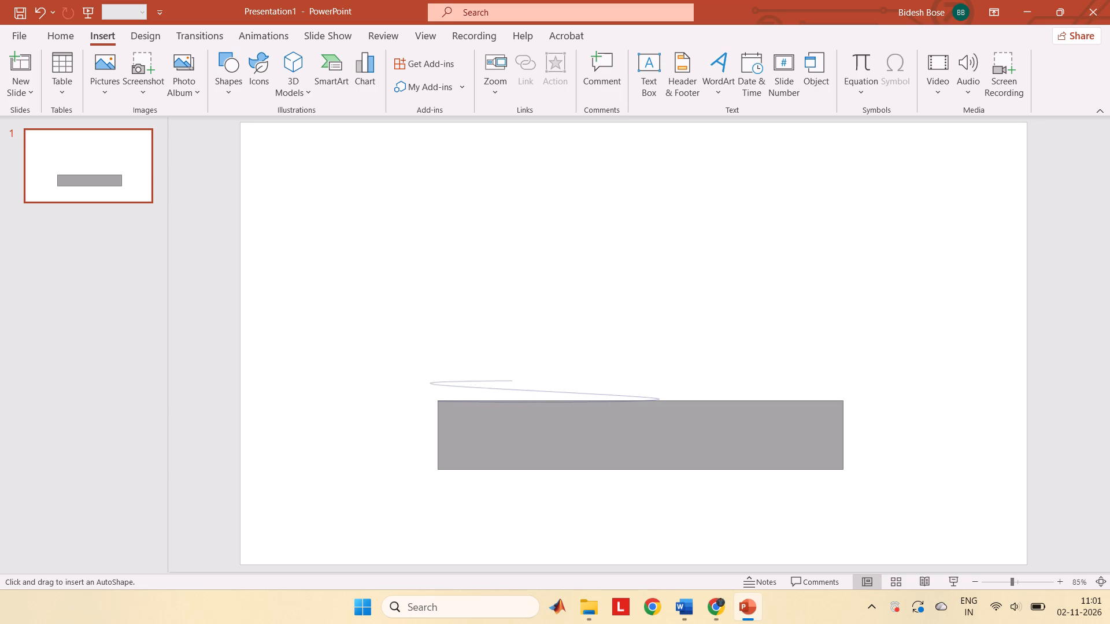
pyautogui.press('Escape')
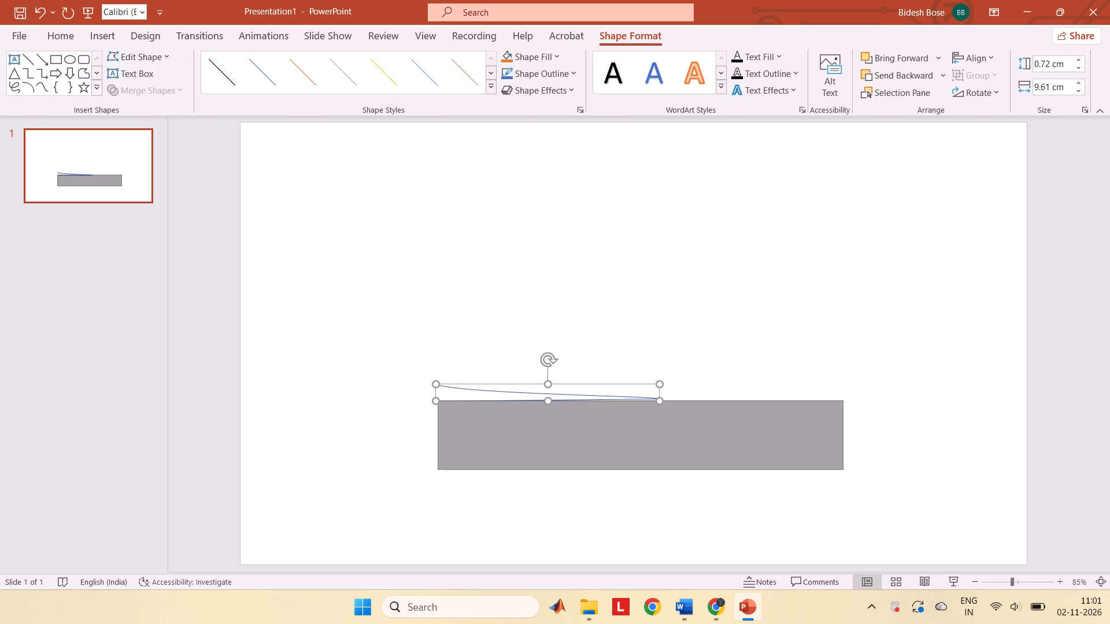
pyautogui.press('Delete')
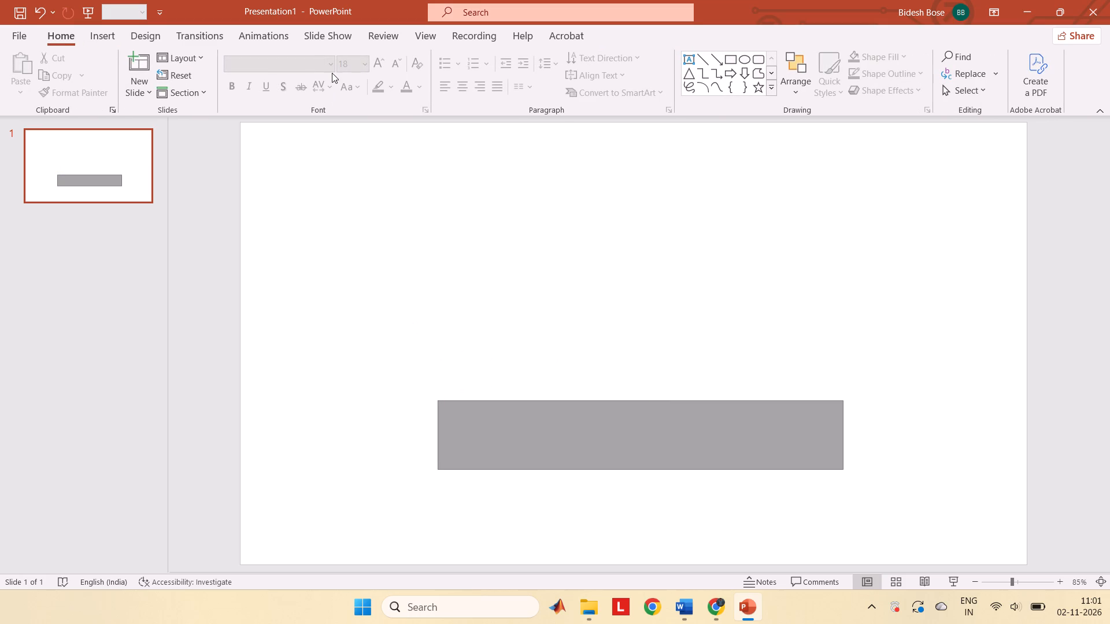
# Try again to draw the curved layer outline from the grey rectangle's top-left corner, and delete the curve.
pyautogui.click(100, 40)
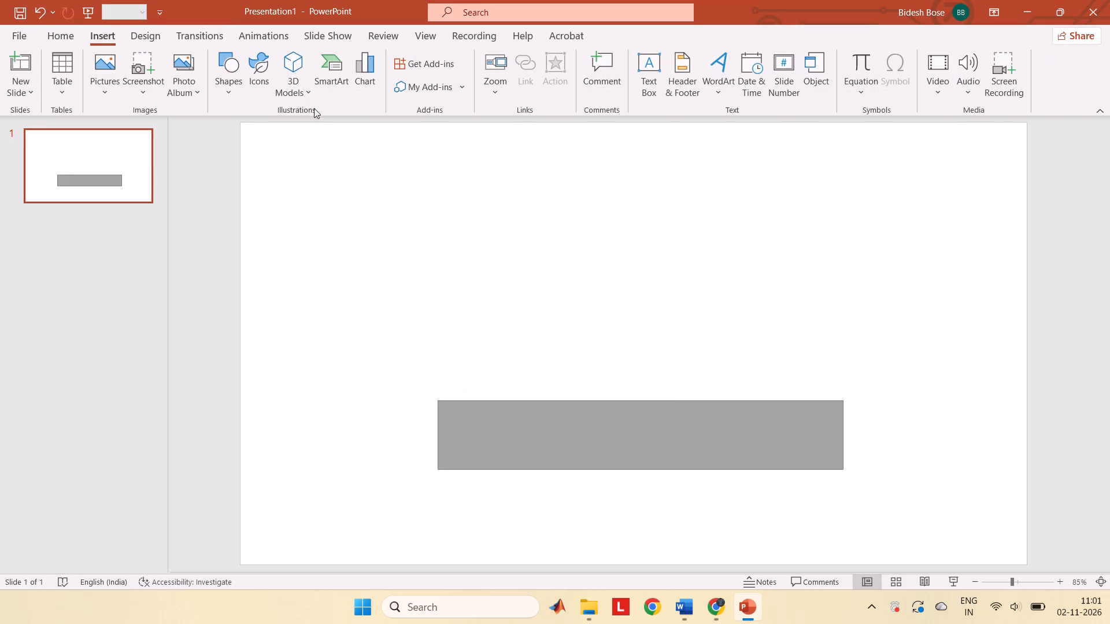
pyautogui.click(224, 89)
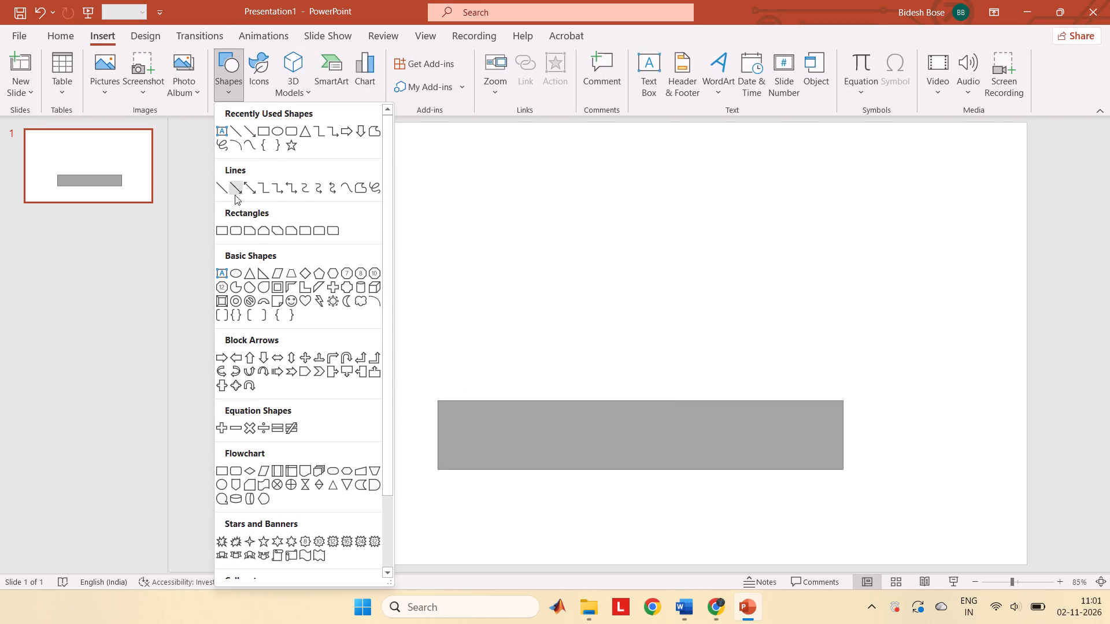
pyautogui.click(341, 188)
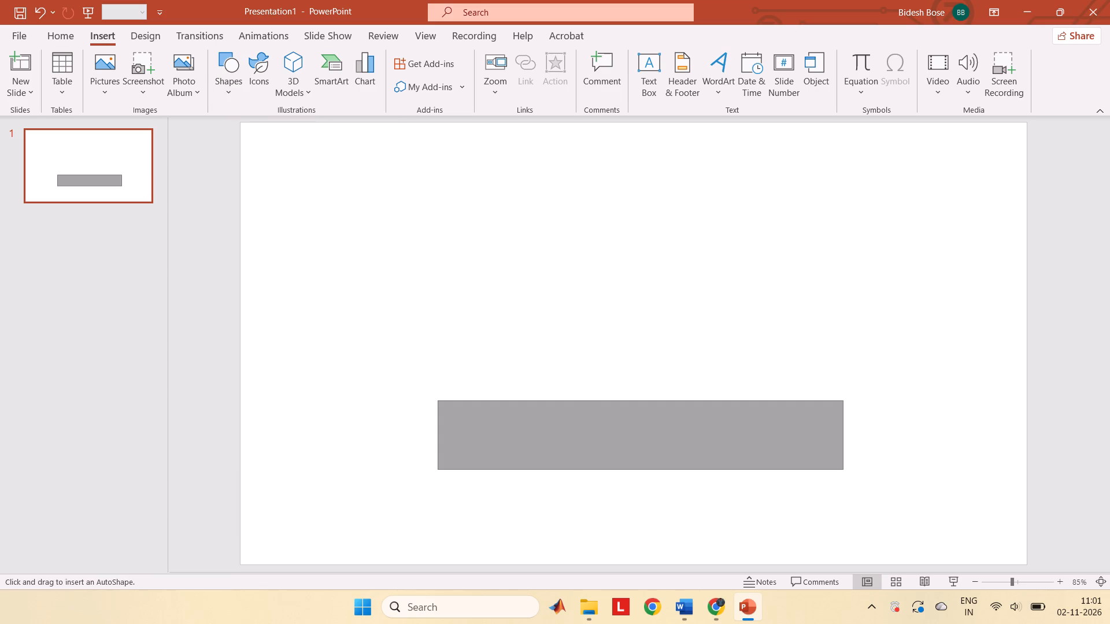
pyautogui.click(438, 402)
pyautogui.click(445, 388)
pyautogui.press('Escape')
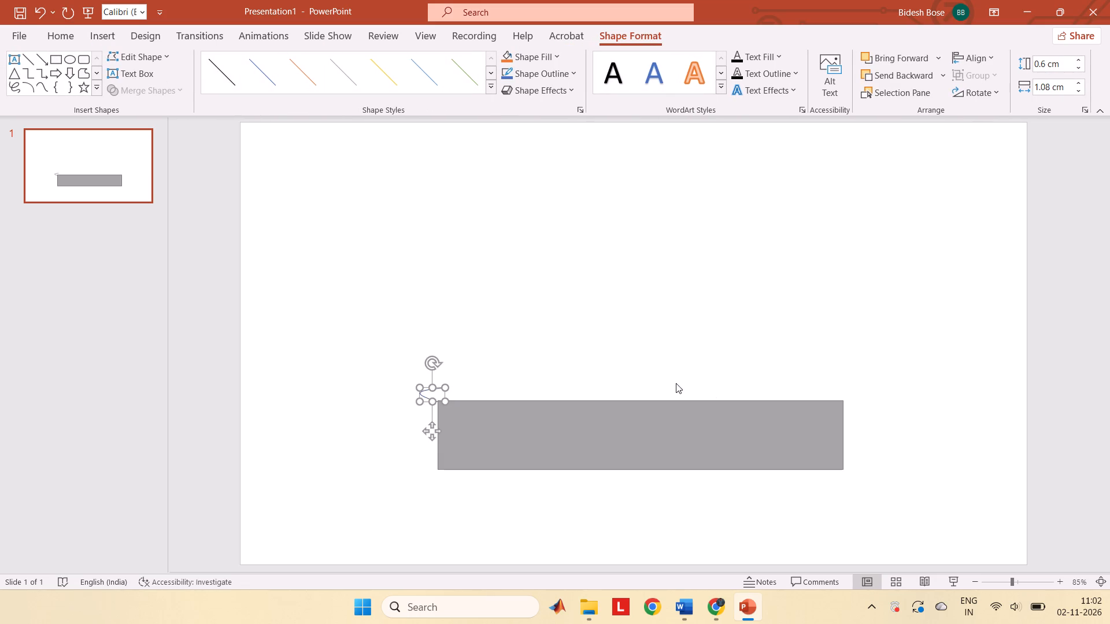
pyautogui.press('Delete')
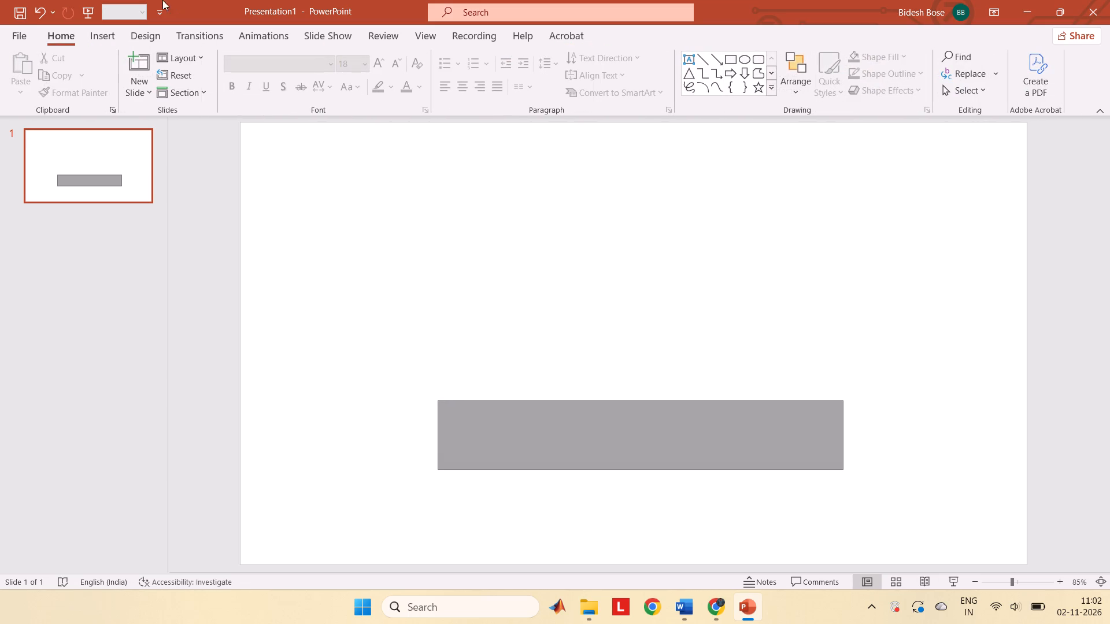
# Draw a shallow curved layer outline about 12.3 cm wide and 0.7 cm high from the grey rectangle's top-left corner along its top edge.
pyautogui.click(88, 38)
pyautogui.click(239, 79)
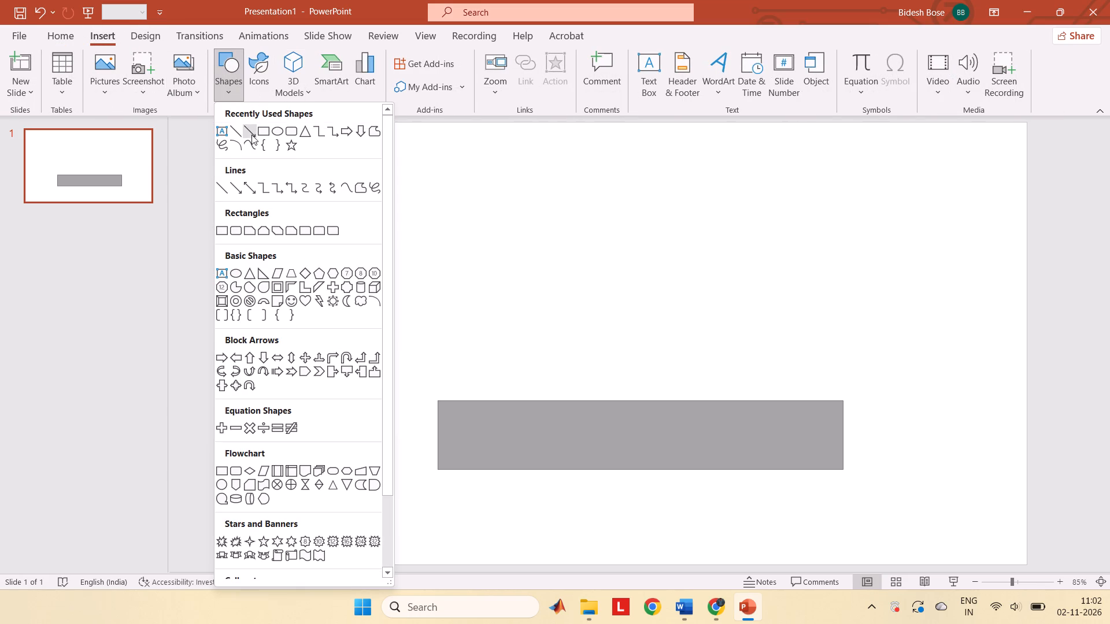
pyautogui.click(347, 181)
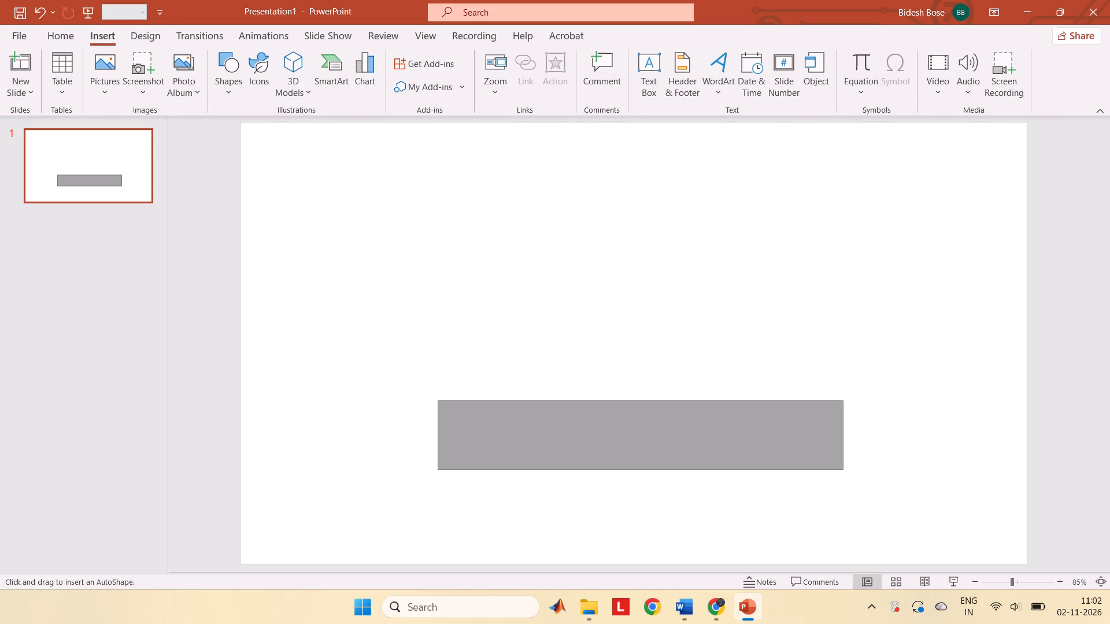
pyautogui.click(436, 401)
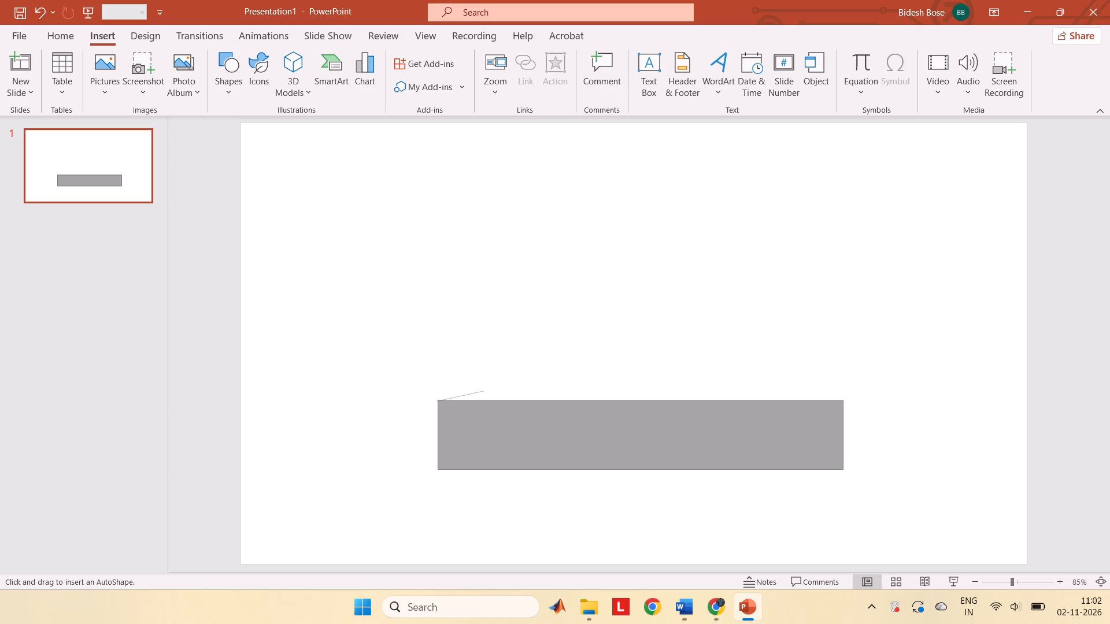
pyautogui.click(474, 386)
pyautogui.click(722, 401)
pyautogui.press('Escape')
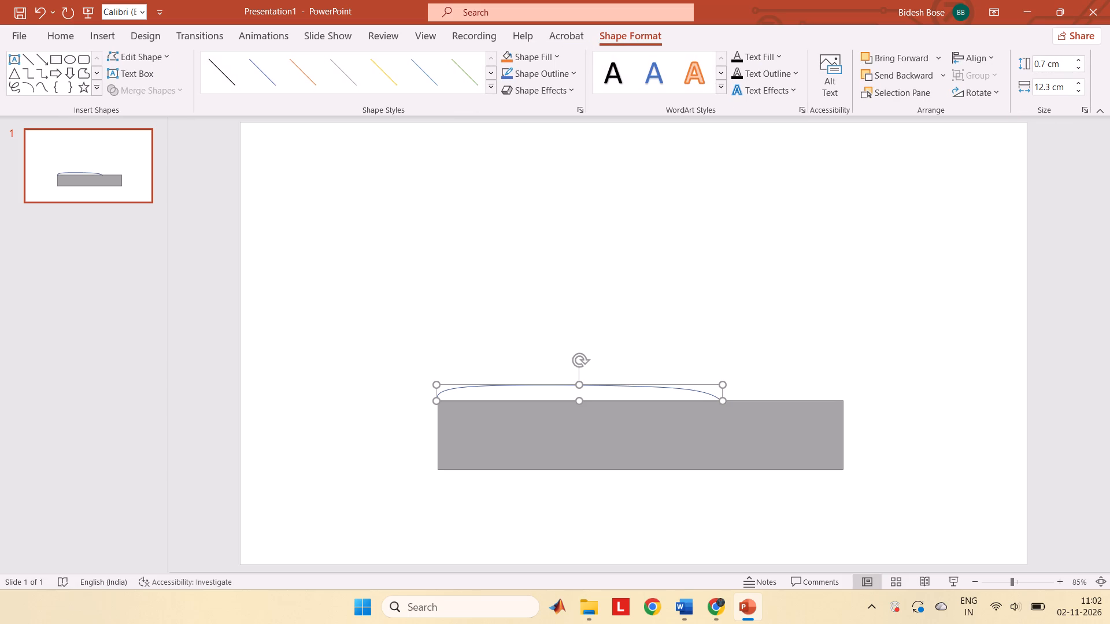
pyautogui.click(758, 325)
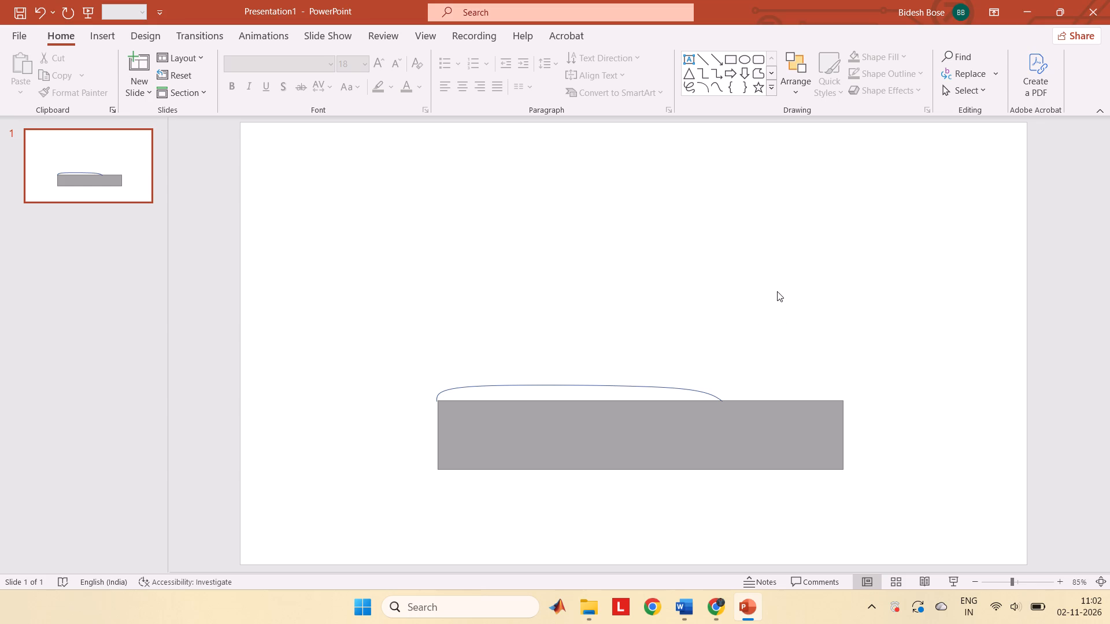
# Nudge the curved outline slightly to the right so its left end lines up with the grey rectangle's left edge.
pyautogui.scroll(2, 468, 407)
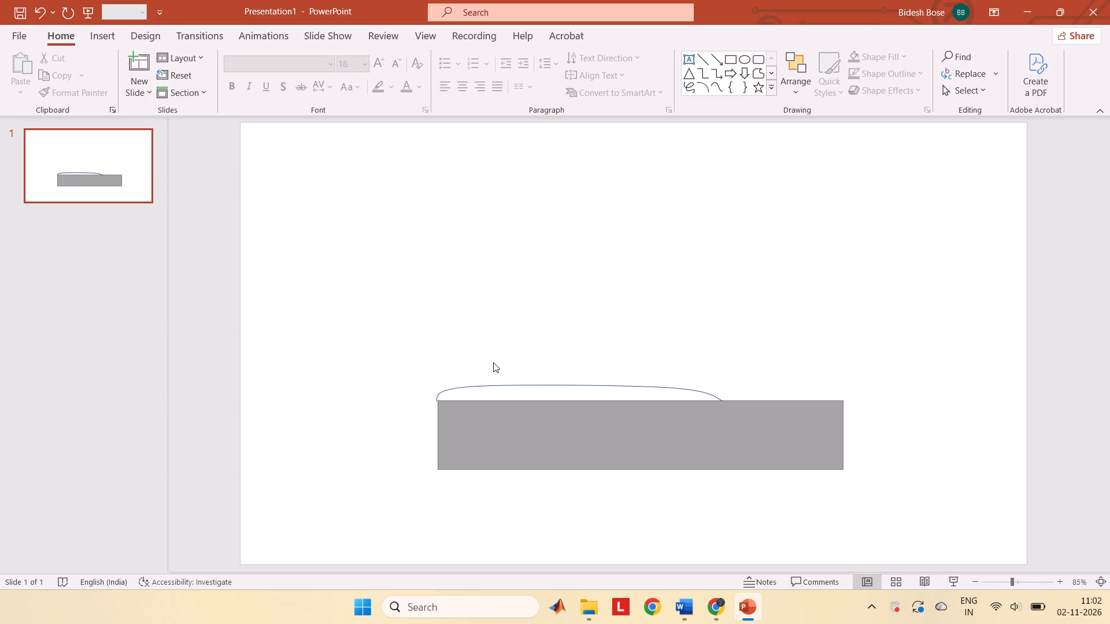
pyautogui.click(500, 353)
pyautogui.click(505, 384)
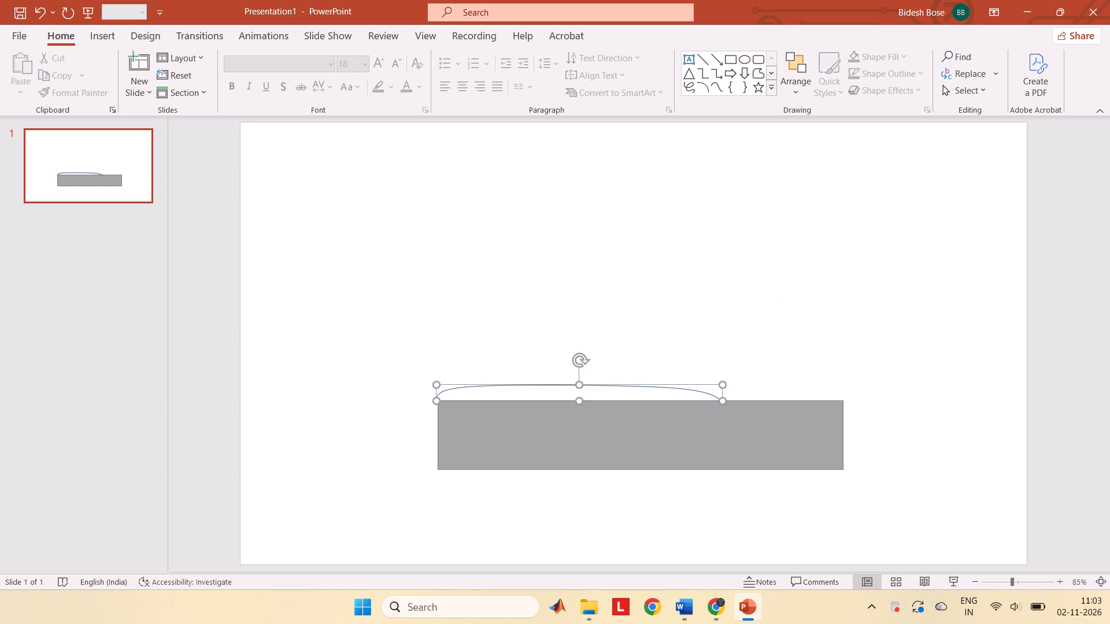
pyautogui.click(505, 384)
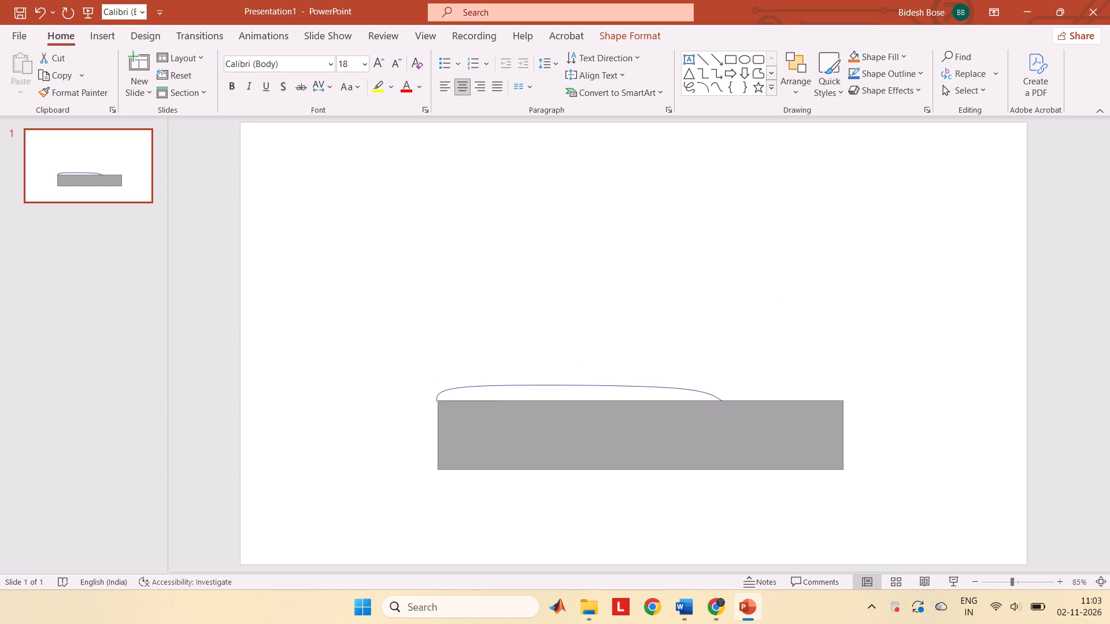
pyautogui.click(930, 359)
pyautogui.tripleClick(1057, 581)
pyautogui.click(1057, 581)
pyautogui.doubleClick(1053, 580)
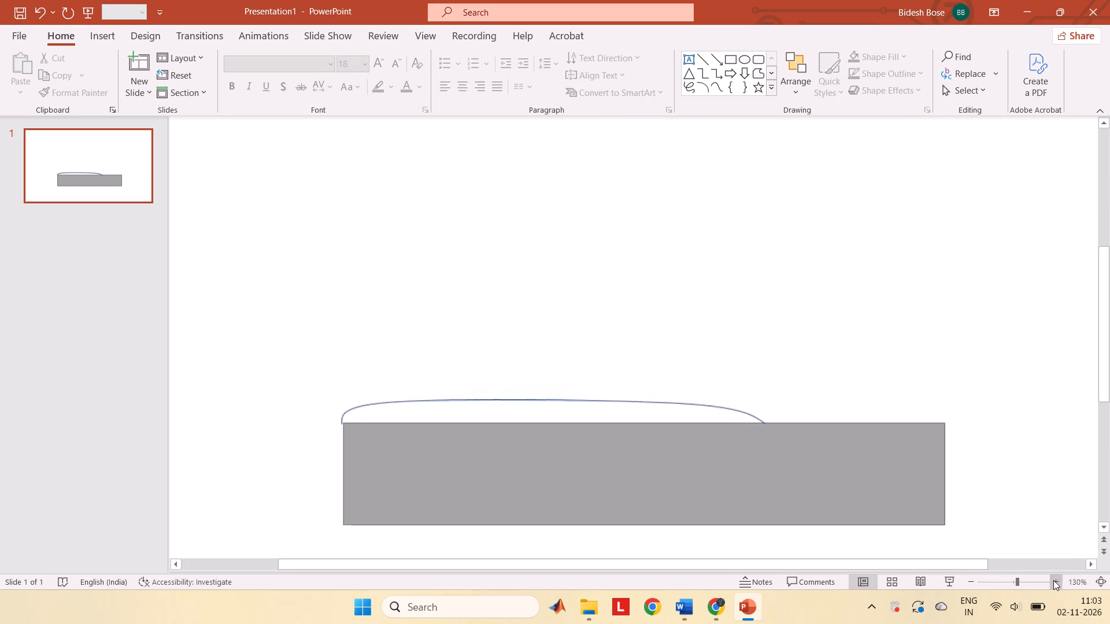
pyautogui.click(382, 407)
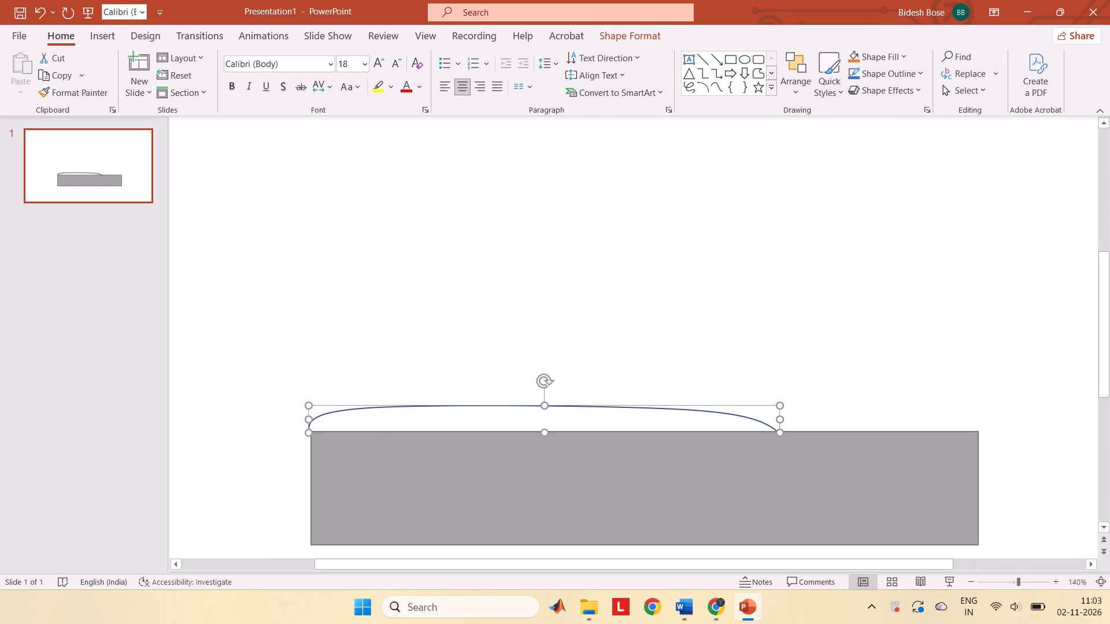
pyautogui.moveTo(382, 407); pyautogui.dragTo(387, 408)
pyautogui.click(398, 334)
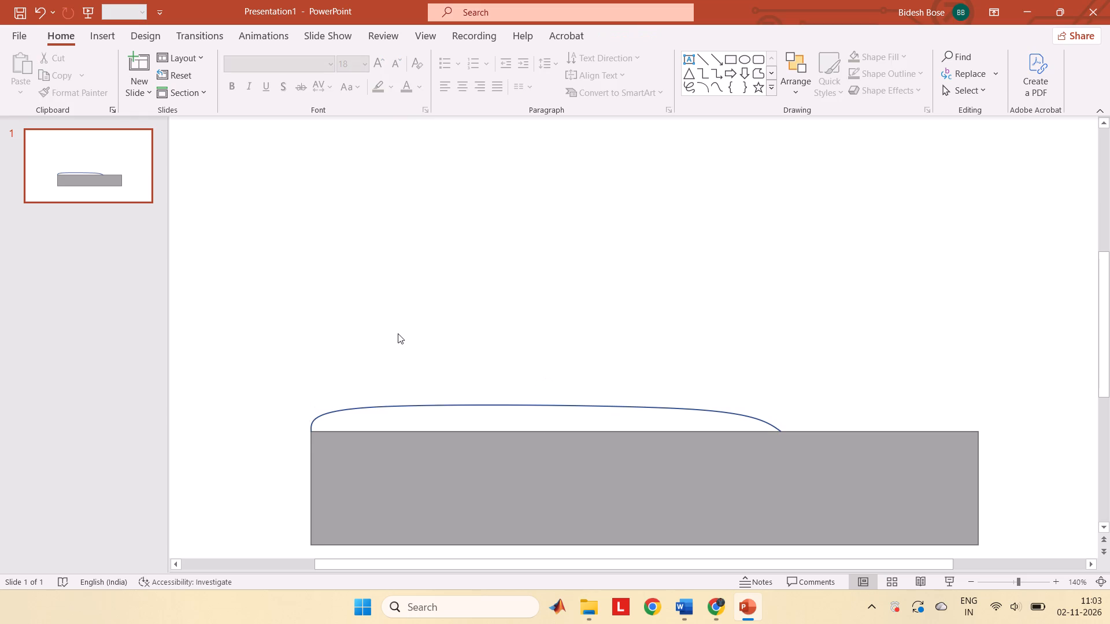
# Fill the curved layer outline above the grey rectangle with the standard blue colour.
pyautogui.scroll(-1, 398, 333)
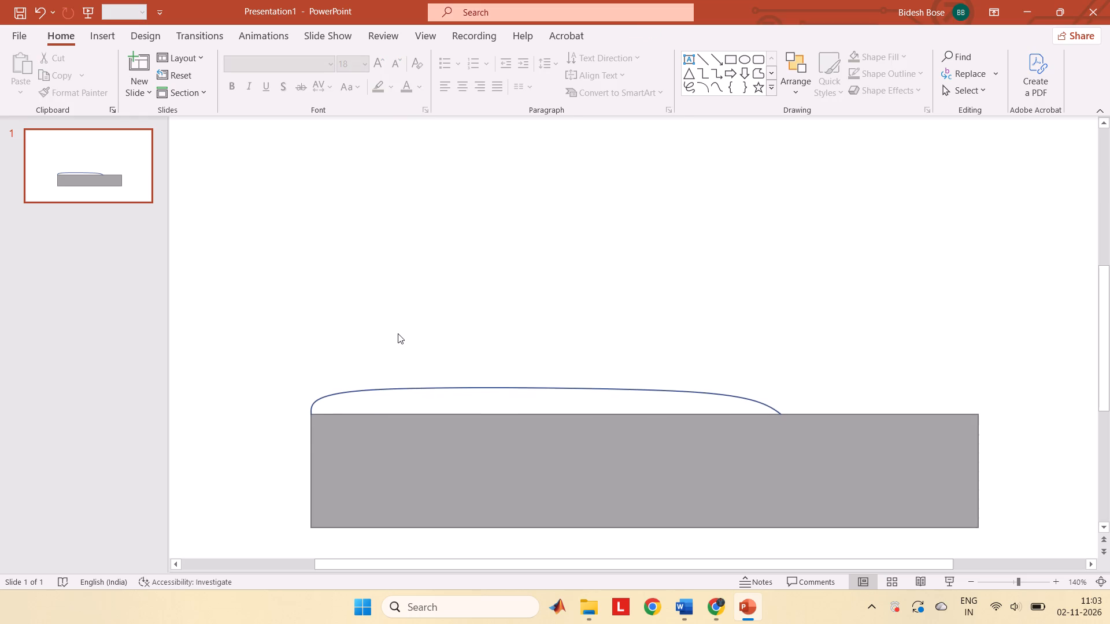
pyautogui.tripleClick(966, 582)
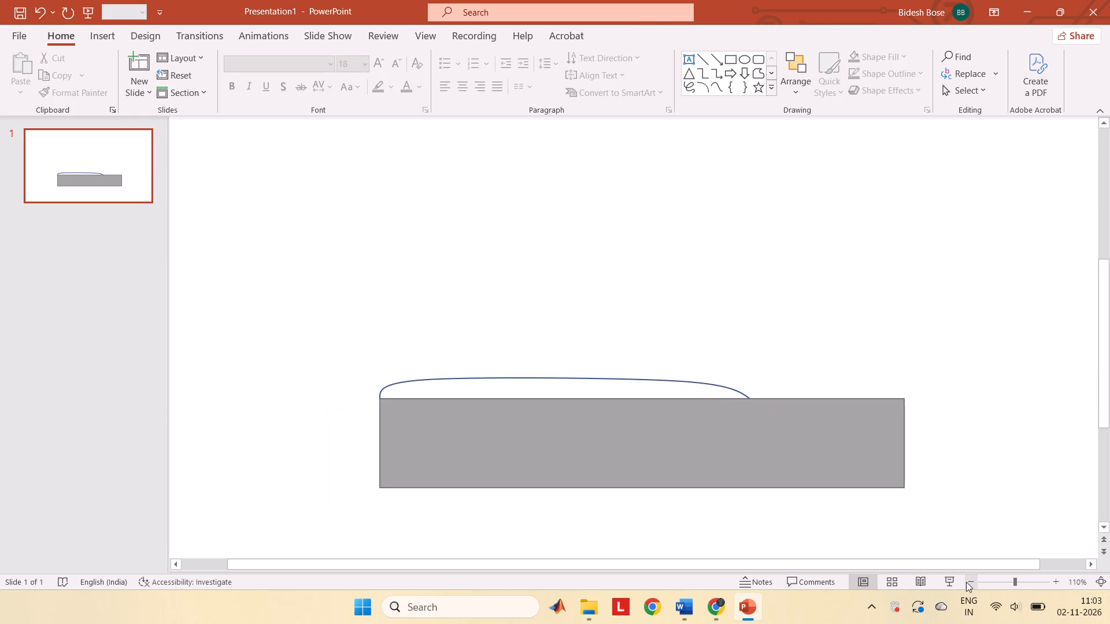
pyautogui.click(966, 582)
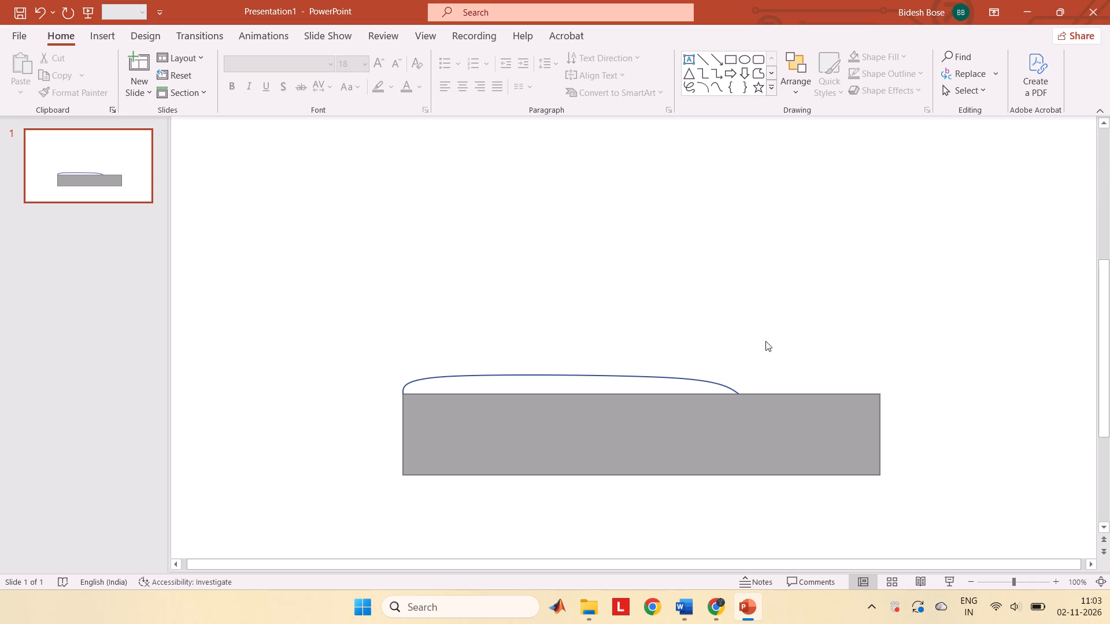
pyautogui.click(532, 388)
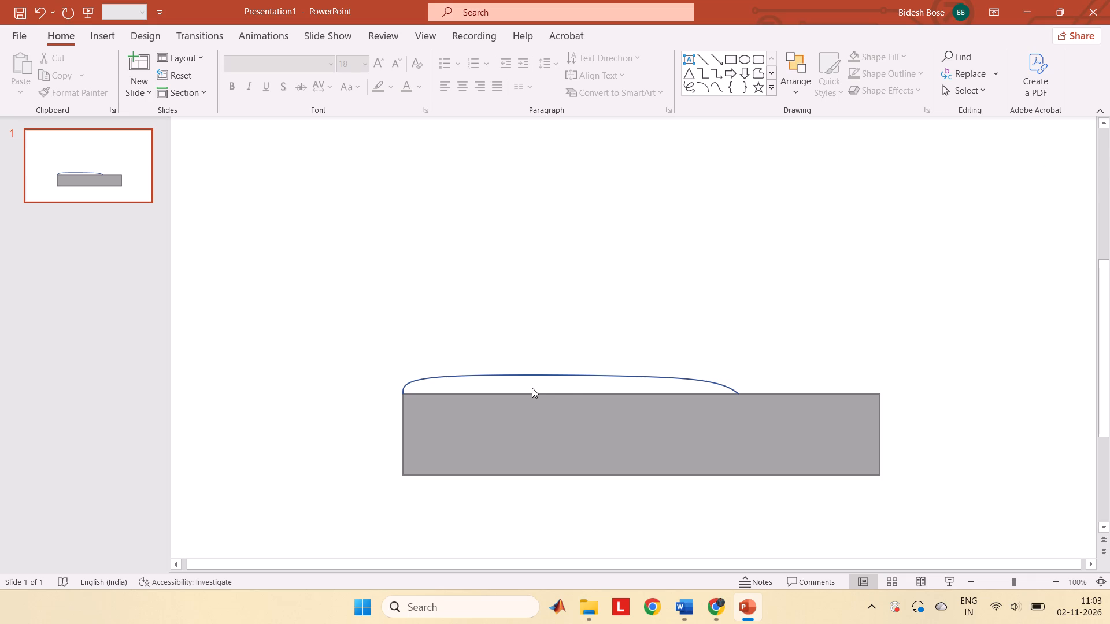
pyautogui.click(531, 376)
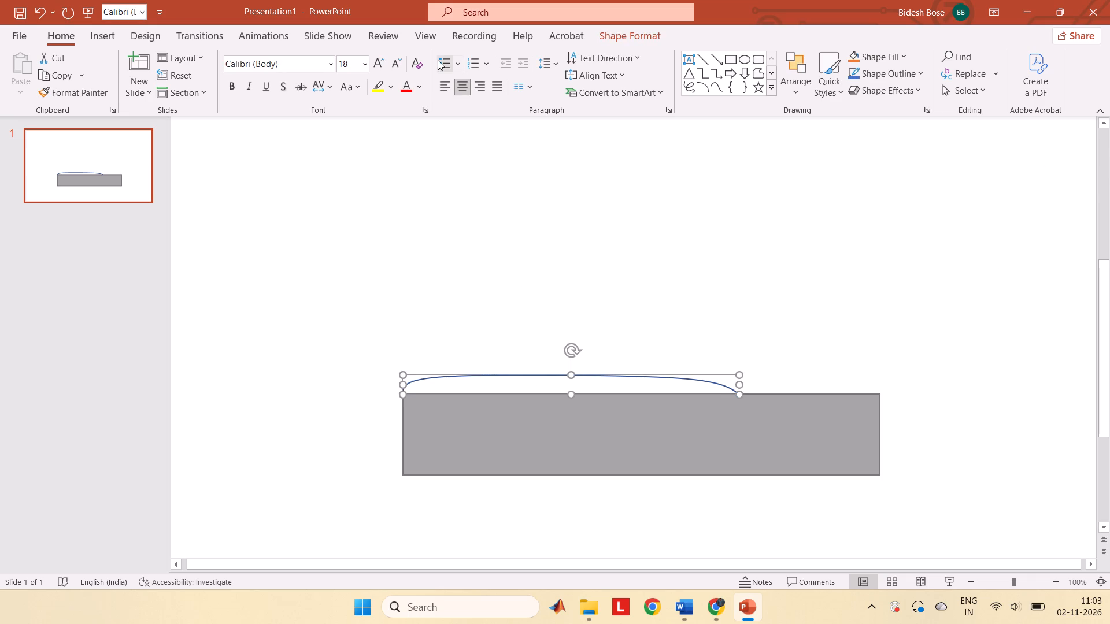
pyautogui.click(631, 31)
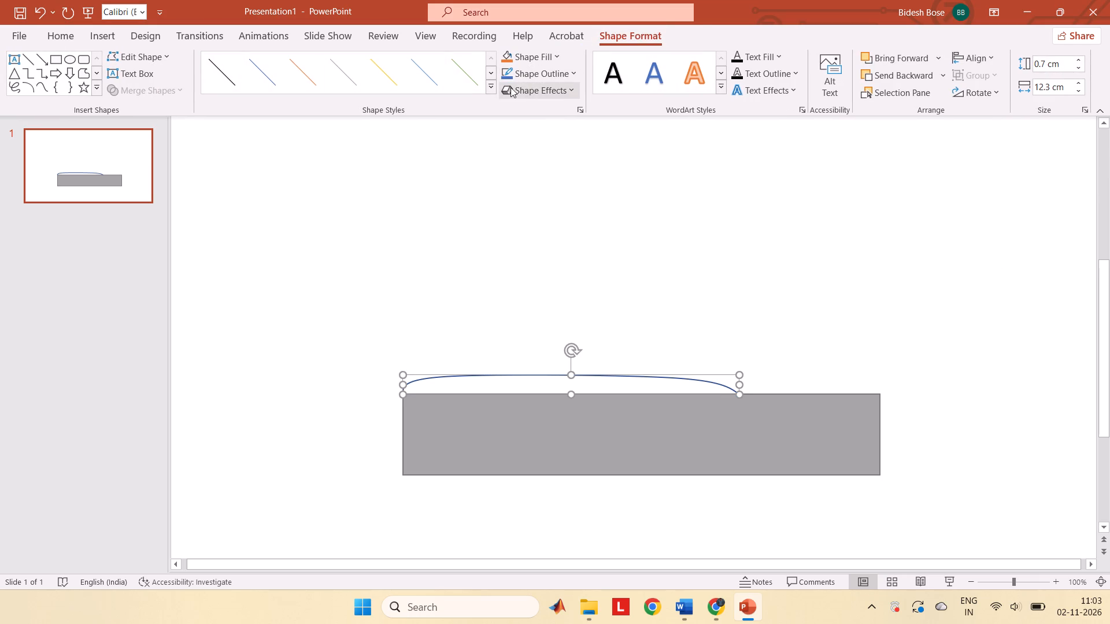
pyautogui.click(493, 87)
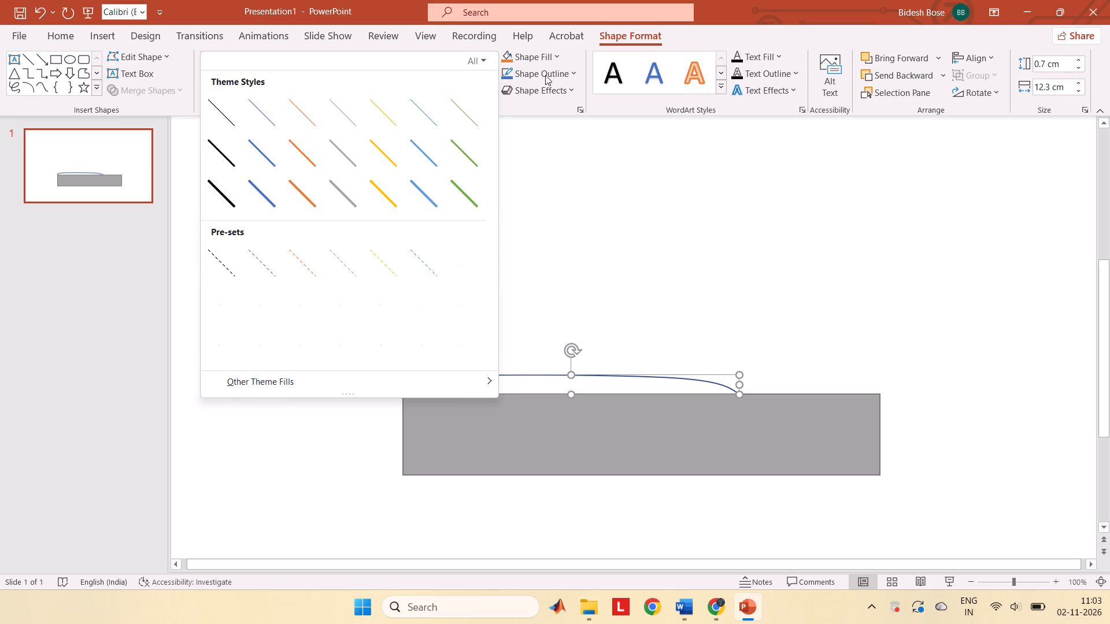
pyautogui.click(551, 54)
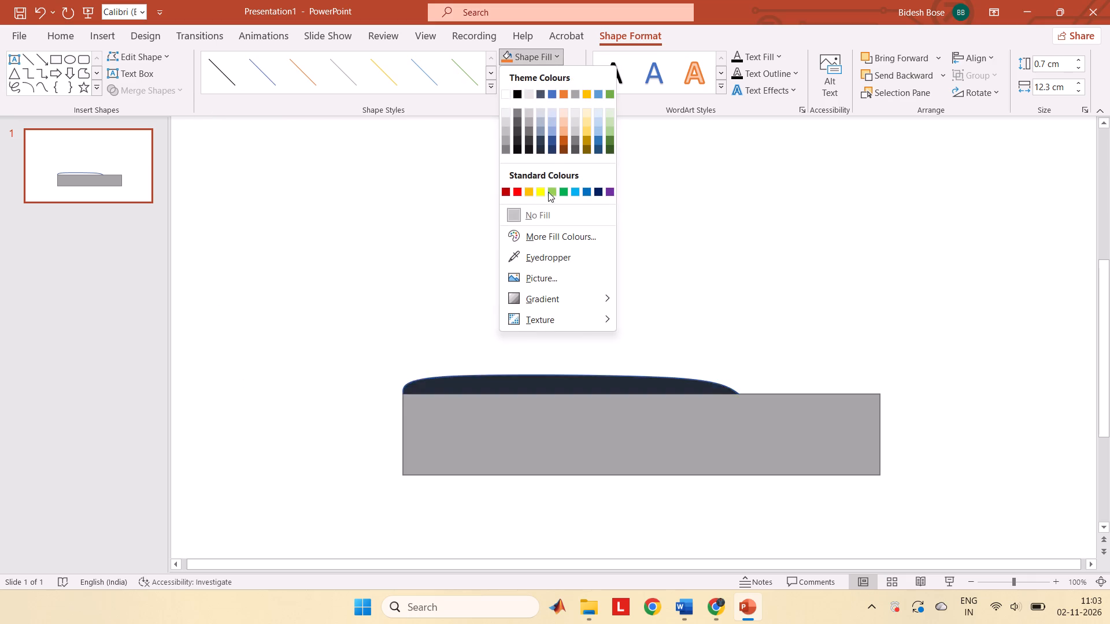
pyautogui.click(584, 192)
pyautogui.click(835, 223)
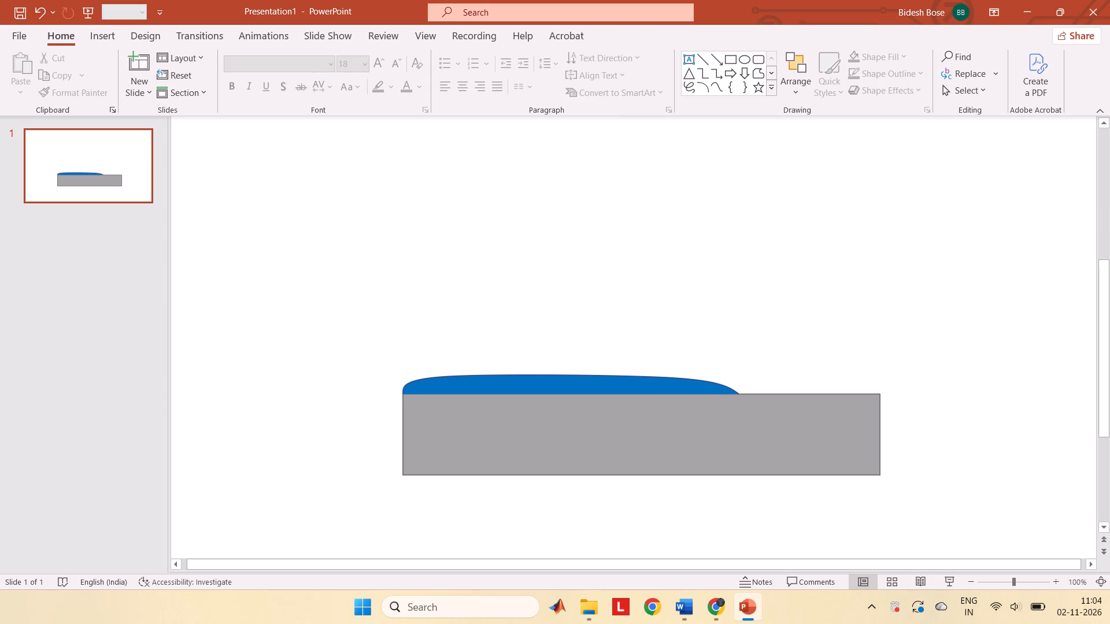
# Insert a 2.54 × 2.54 cm Arc shape over the right end of the blue layer.
pyautogui.click(104, 39)
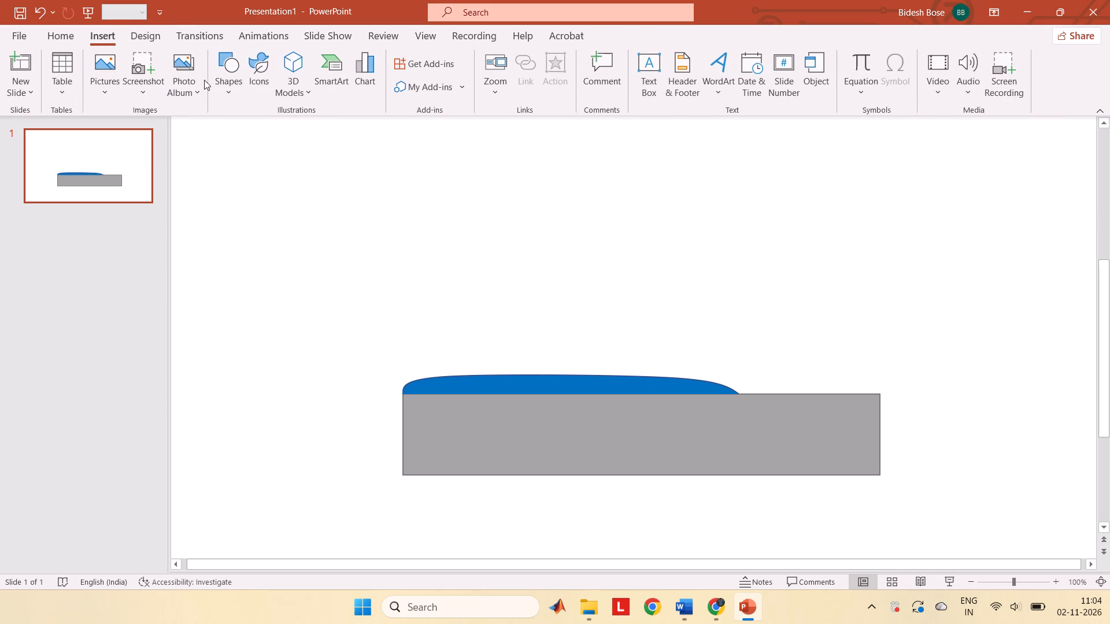
pyautogui.click(244, 84)
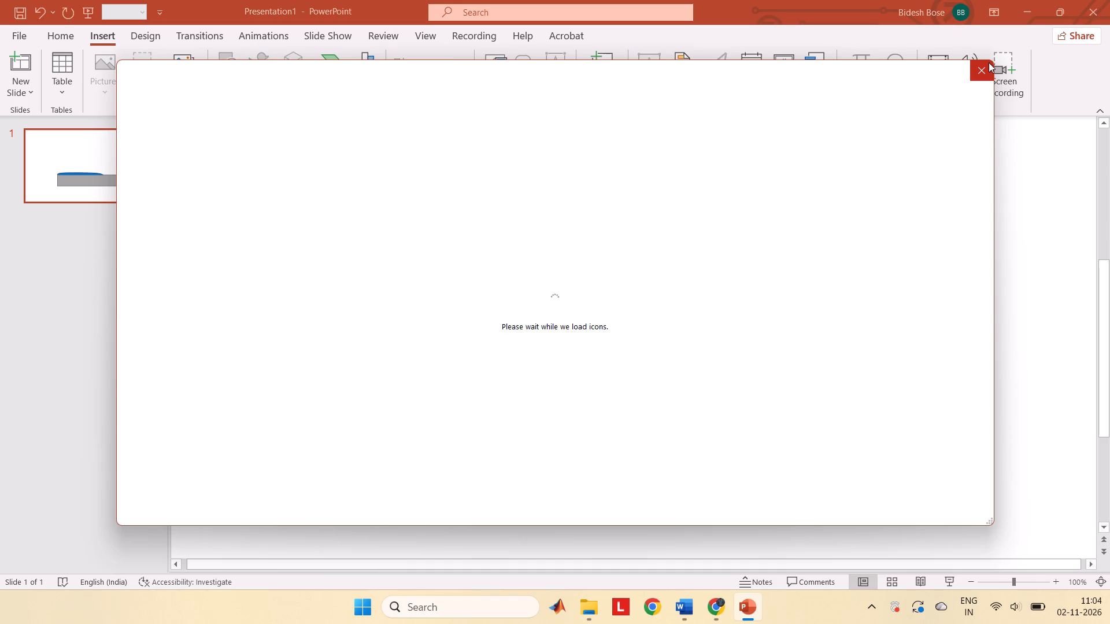
pyautogui.click(989, 62)
pyautogui.click(228, 69)
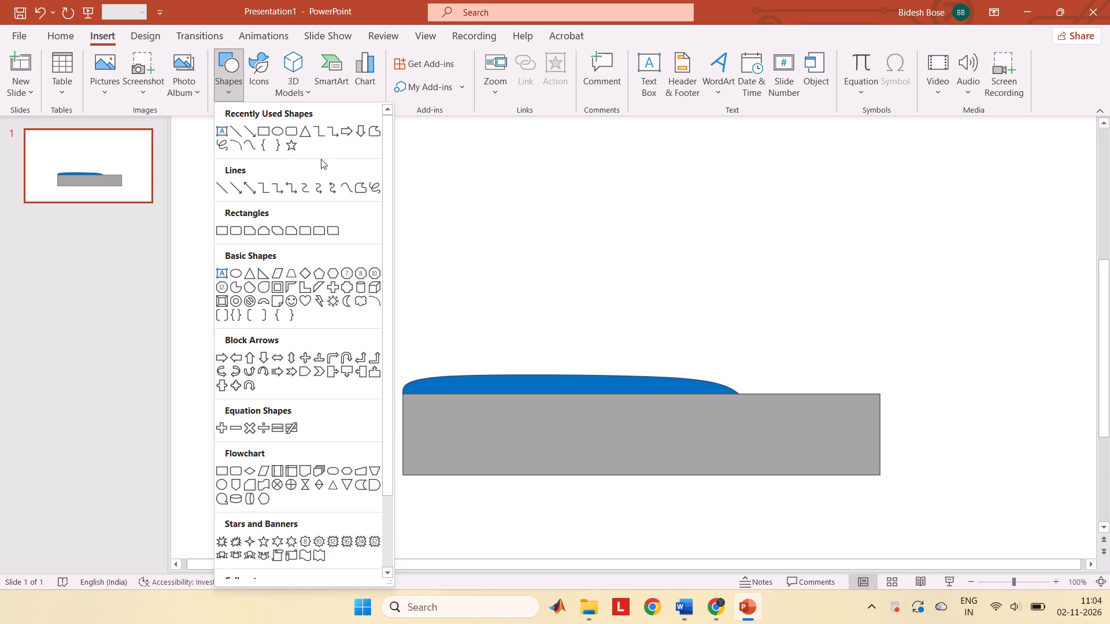
pyautogui.scroll(-2, 305, 208)
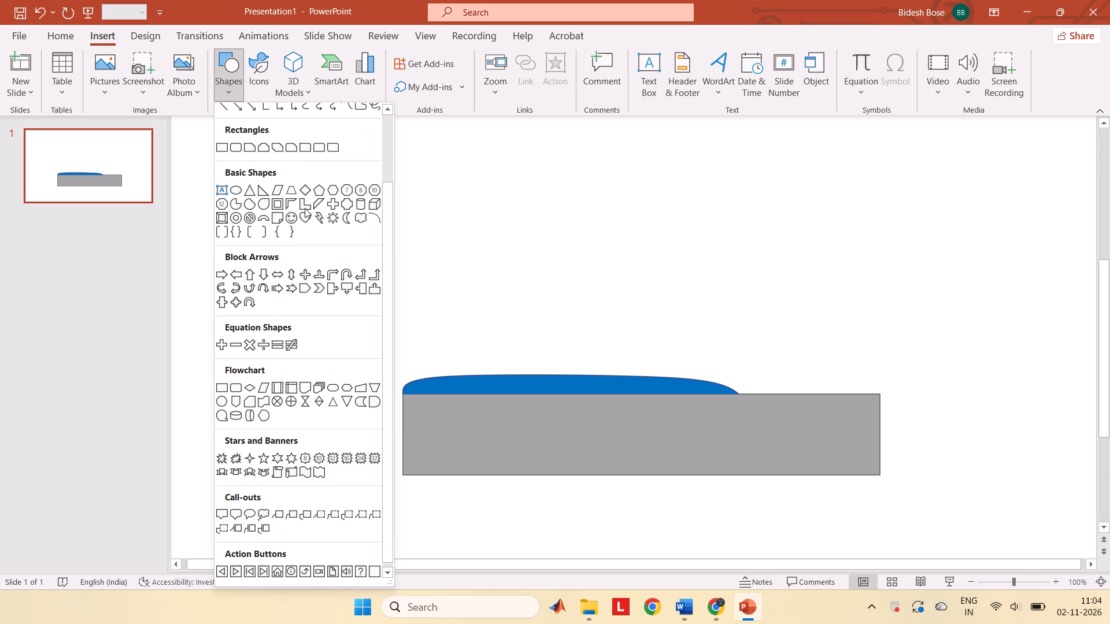
pyautogui.scroll(-2, 305, 208)
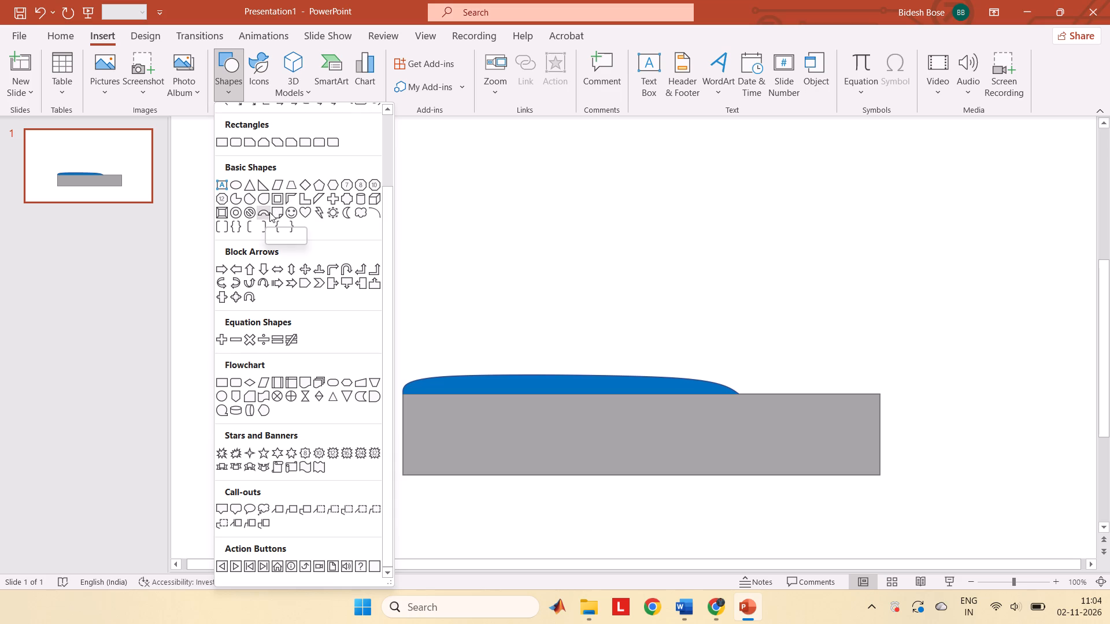
pyautogui.click(375, 215)
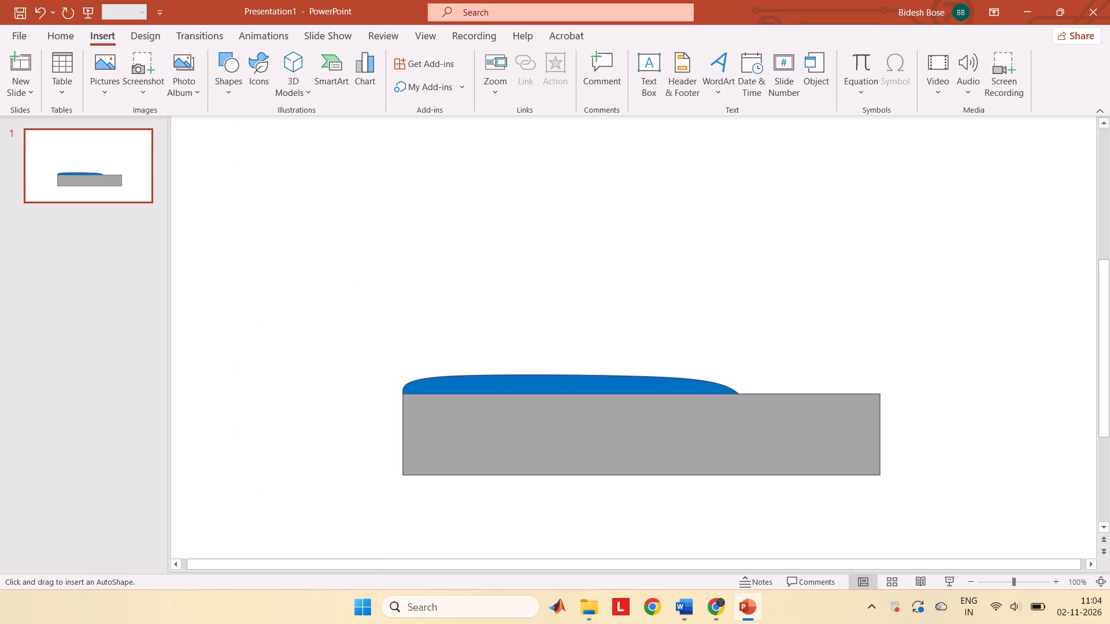
pyautogui.click(705, 380)
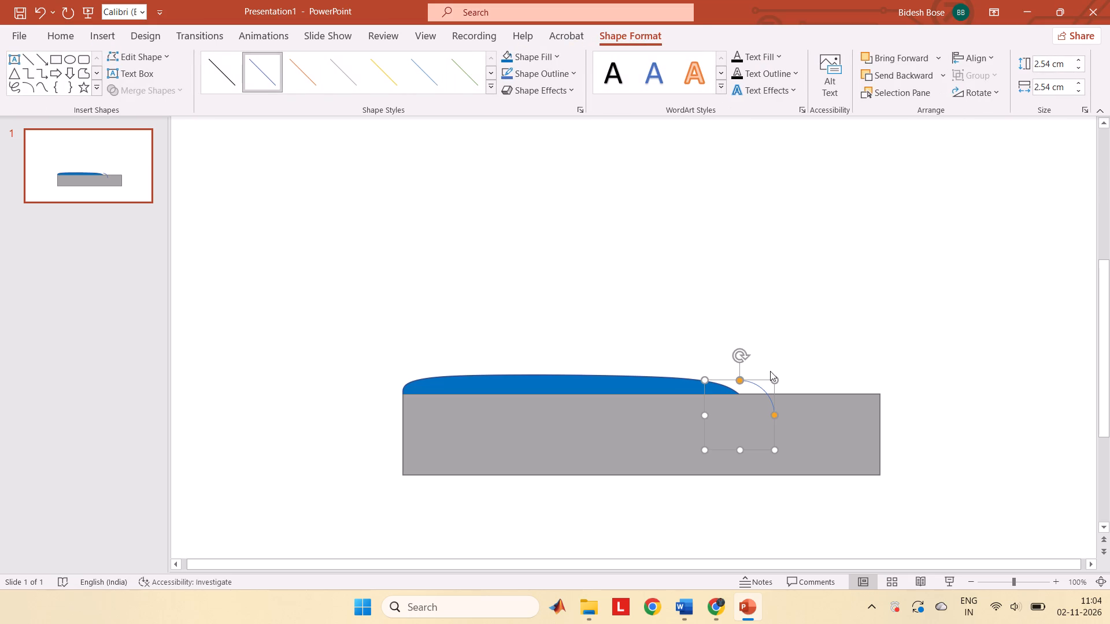
pyautogui.moveTo(759, 384); pyautogui.dragTo(732, 370)
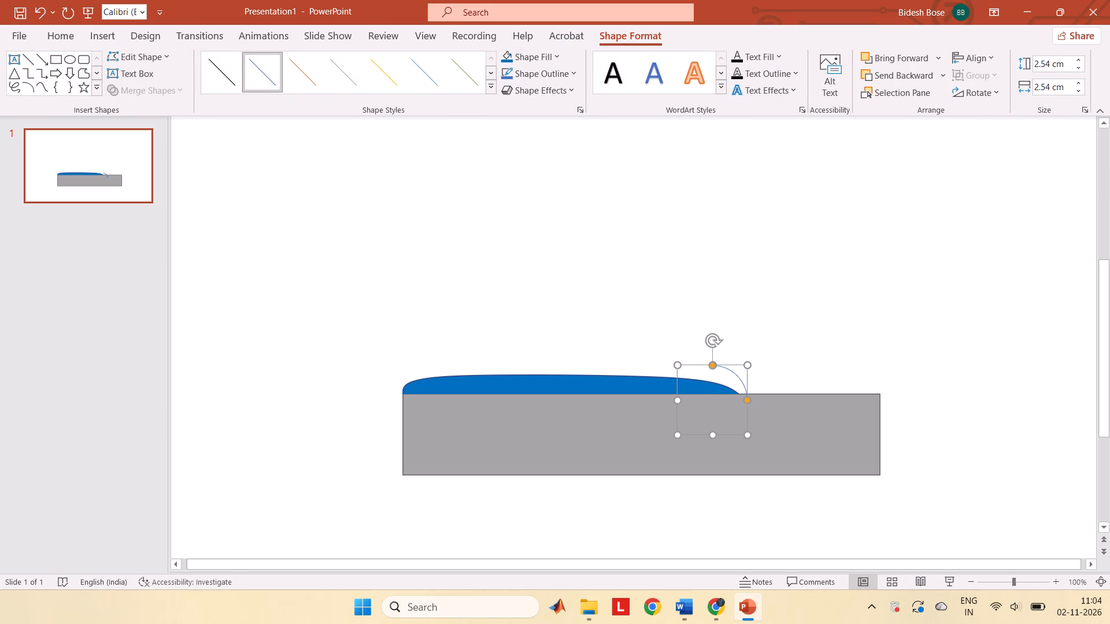
# Shorten the arc's lower end and rotate the arc anticlockwise so it forms a shallow cap.
pyautogui.moveTo(748, 400); pyautogui.dragTo(760, 376)
pyautogui.moveTo(716, 339); pyautogui.dragTo(693, 361)
# Position the arc at the blue layer's right tip, spanning from the layer's slope towards the grey rectangle's top edge.
pyautogui.moveTo(738, 378); pyautogui.dragTo(746, 380)
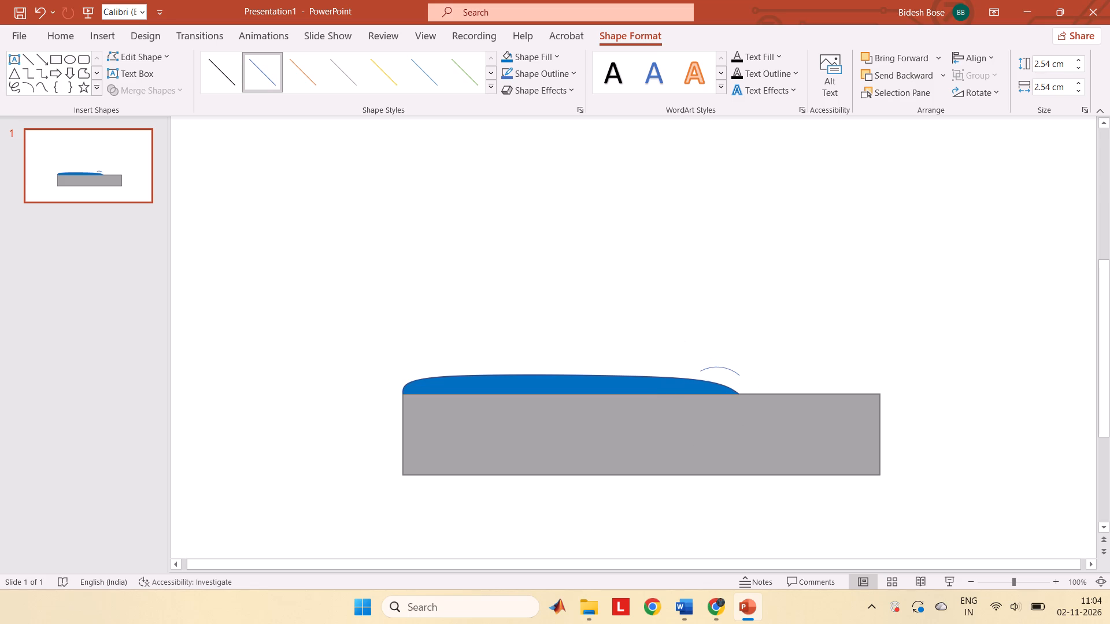
pyautogui.moveTo(746, 380); pyautogui.dragTo(757, 399)
pyautogui.moveTo(757, 399); pyautogui.dragTo(763, 389)
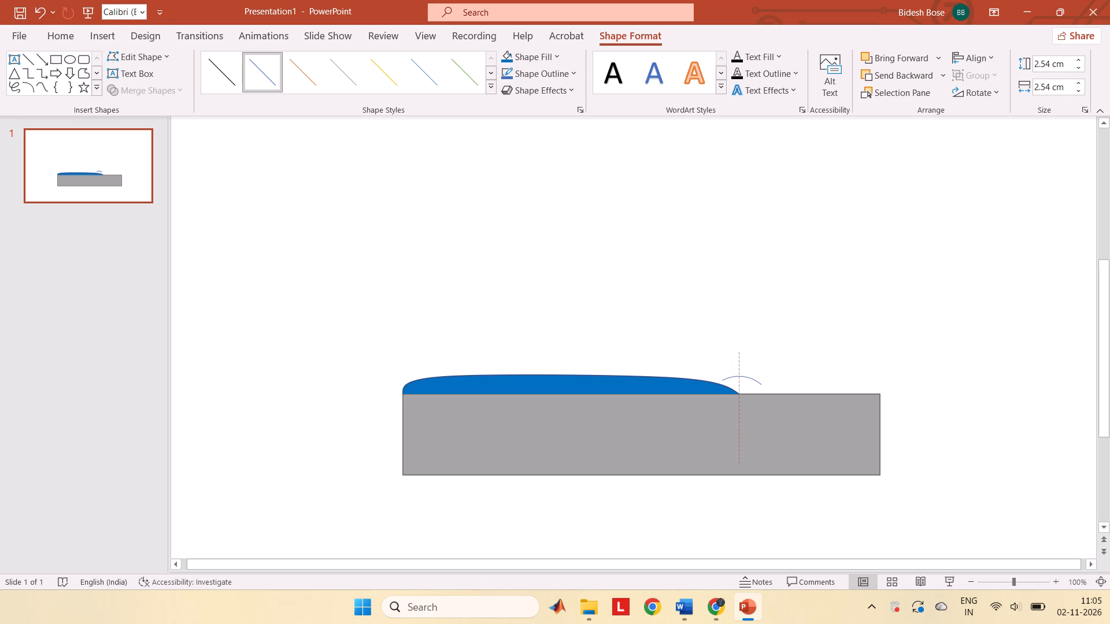
pyautogui.moveTo(763, 389); pyautogui.dragTo(764, 395)
pyautogui.click(804, 332)
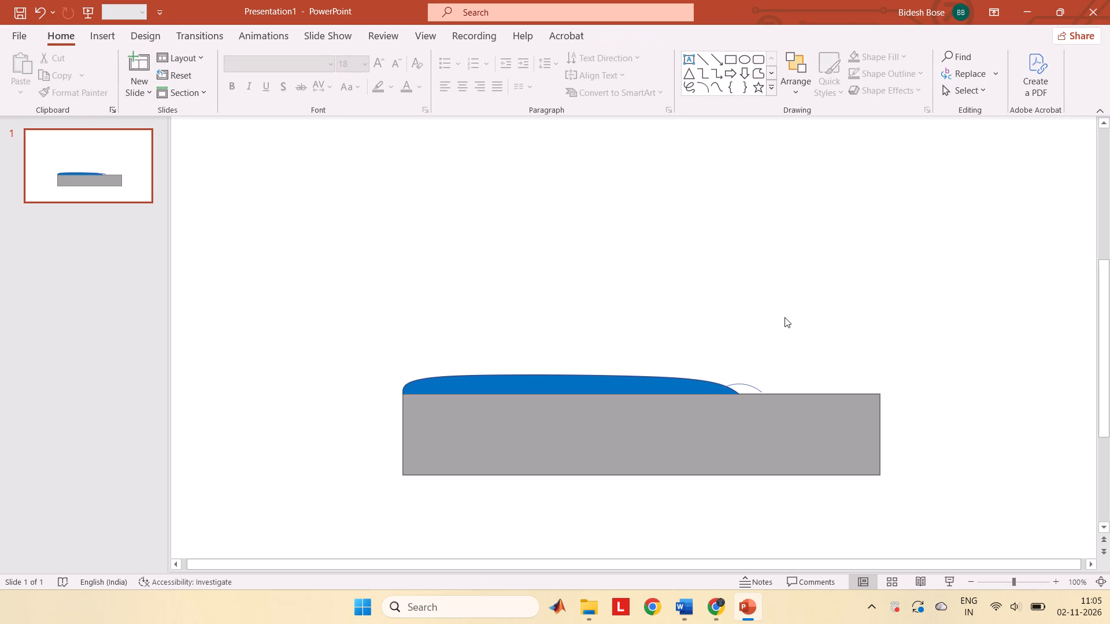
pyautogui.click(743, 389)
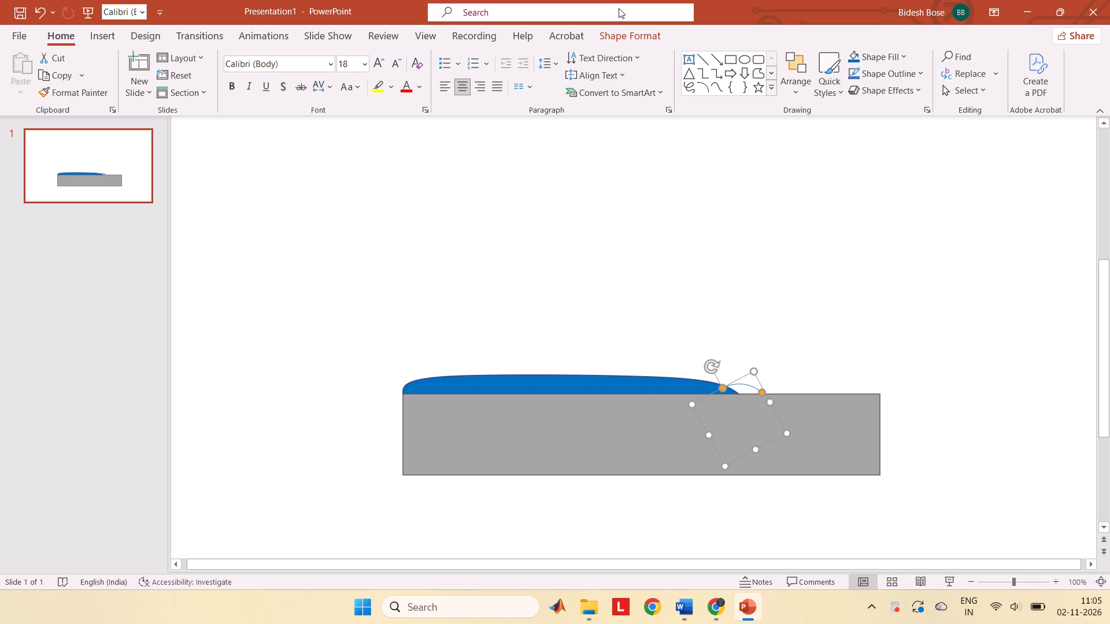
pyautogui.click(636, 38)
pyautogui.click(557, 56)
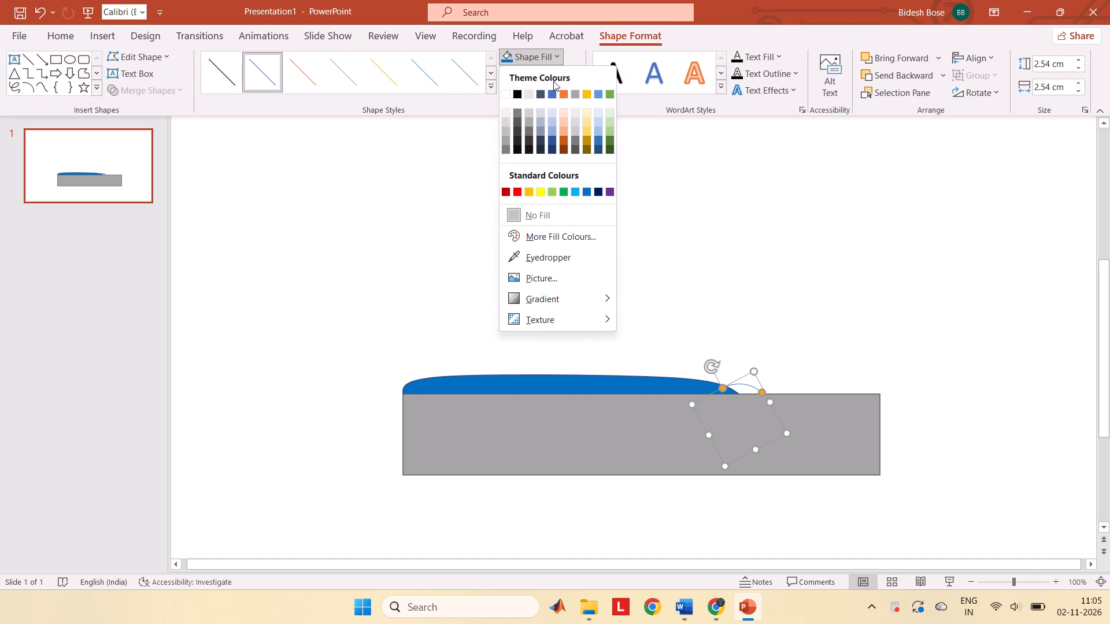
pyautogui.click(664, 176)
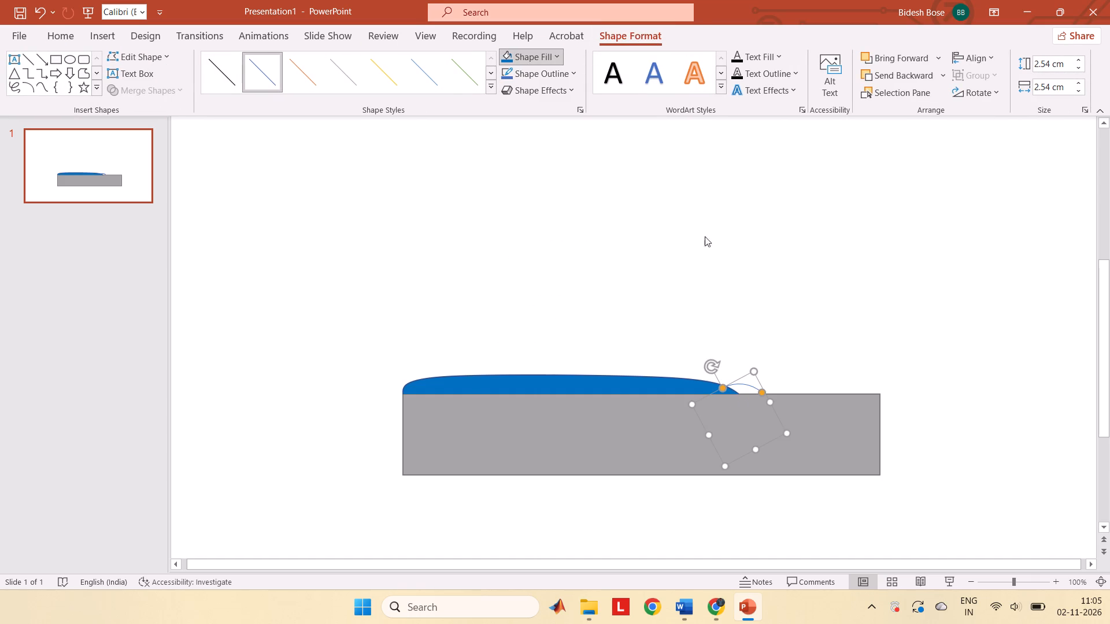
# Delete the arc at the blue layer's right tip.
pyautogui.moveTo(723, 462); pyautogui.dragTo(729, 407)
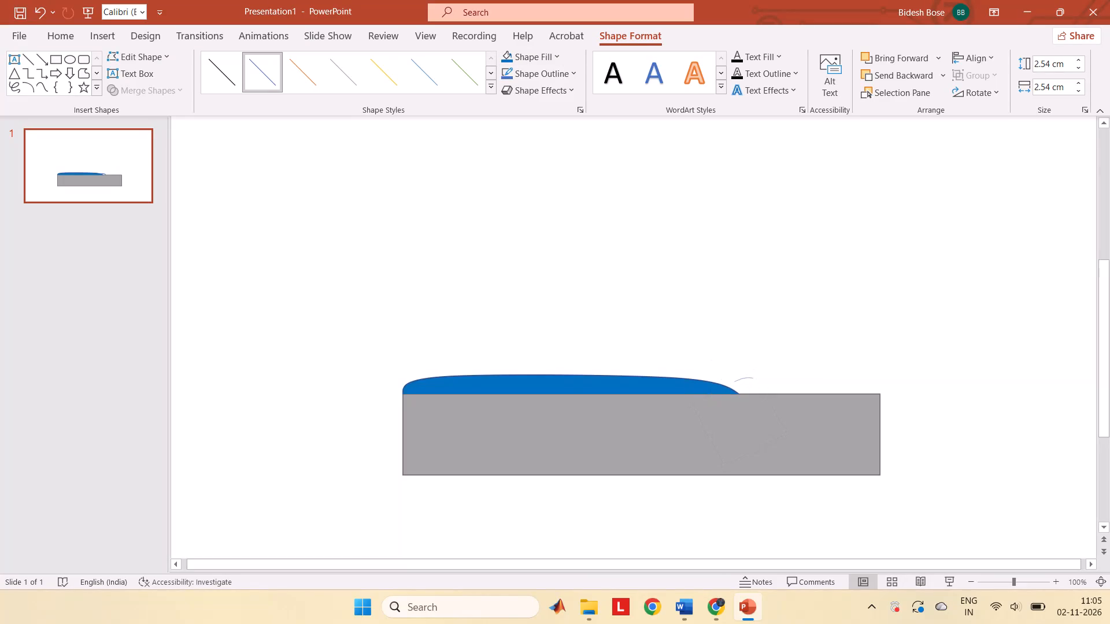
pyautogui.moveTo(729, 407); pyautogui.dragTo(720, 382)
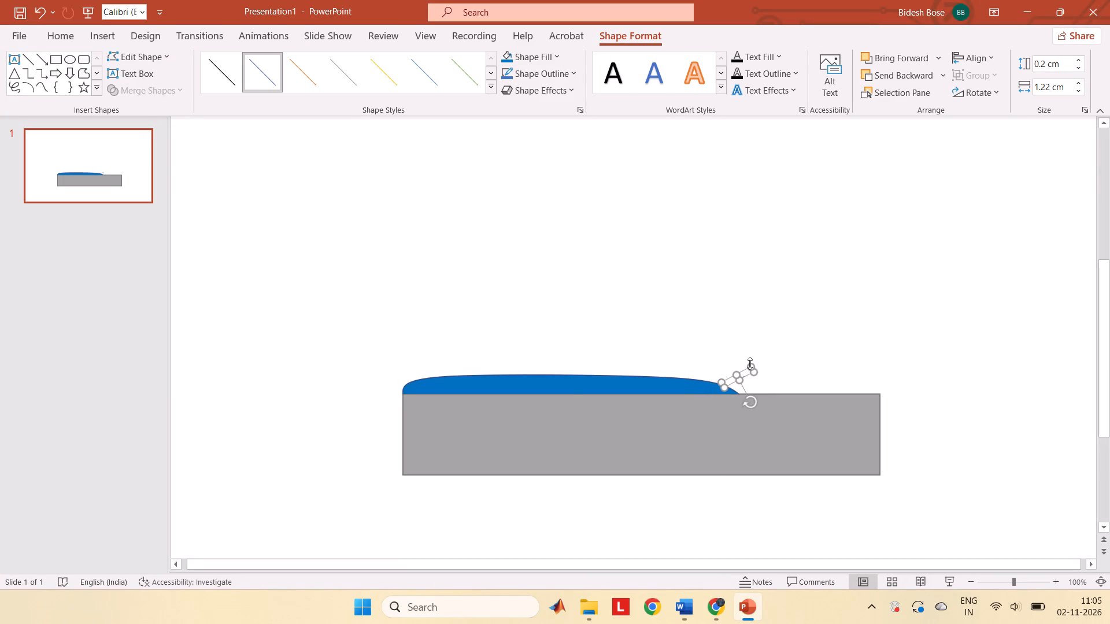
pyautogui.press('Delete')
pyautogui.click(799, 326)
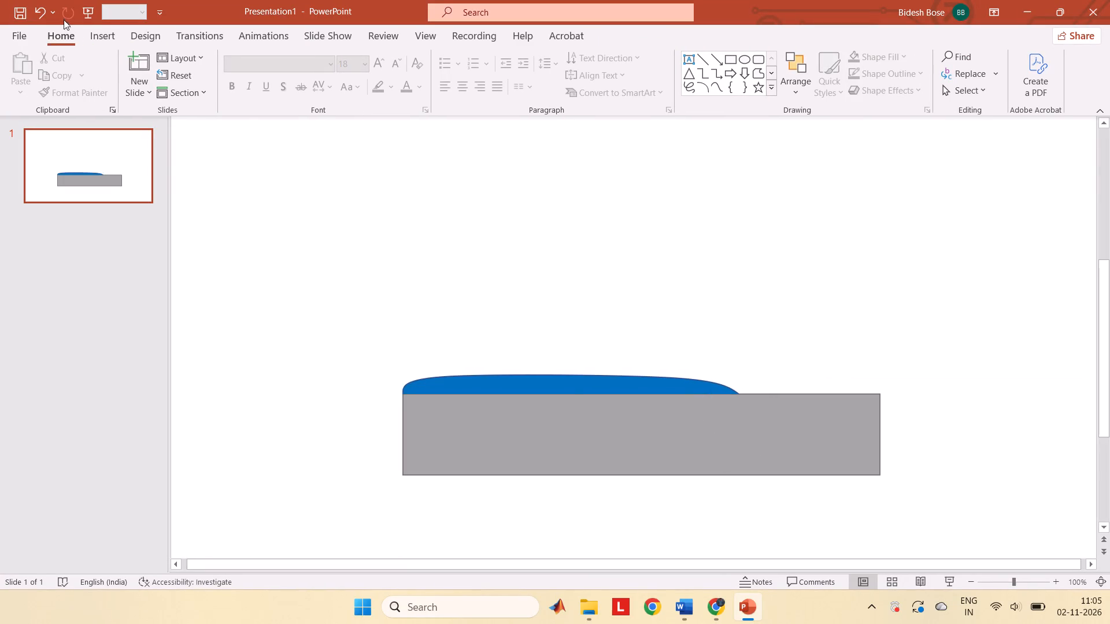
# Draw a humped Curve about 2 cm wide from the blue layer's right slope down to the grey rectangle's top edge.
pyautogui.click(115, 29)
pyautogui.click(221, 73)
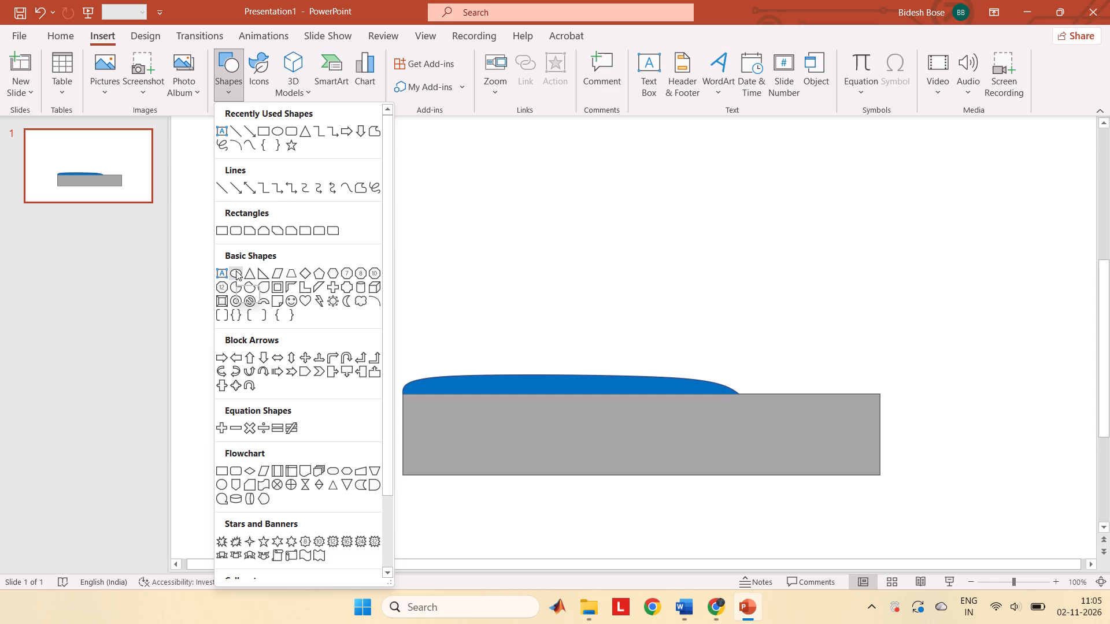
pyautogui.click(251, 146)
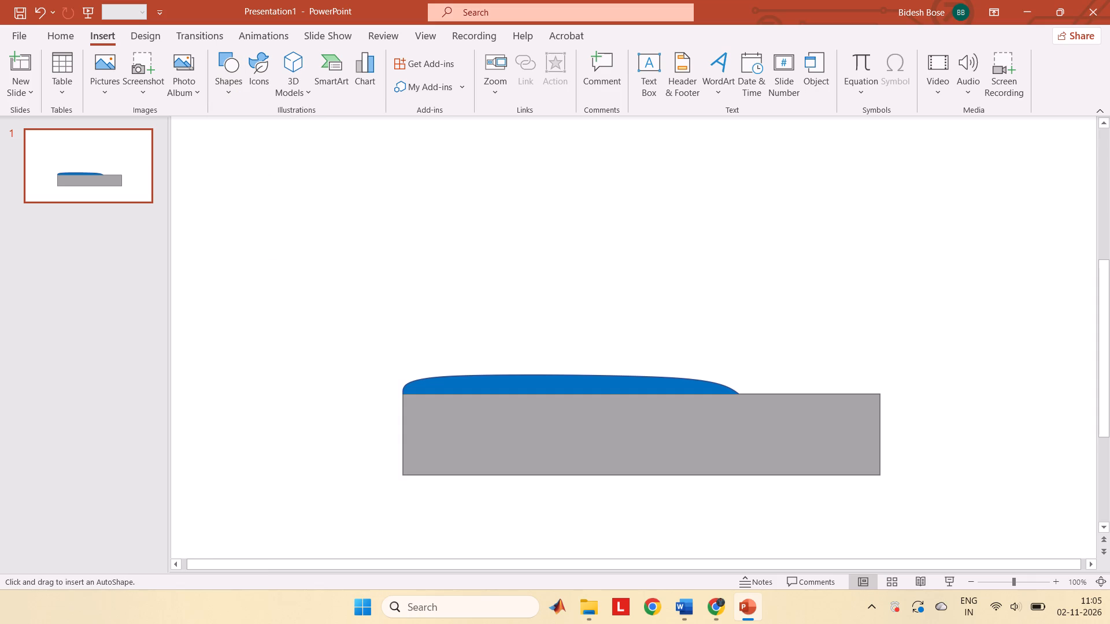
pyautogui.click(708, 381)
pyautogui.click(730, 373)
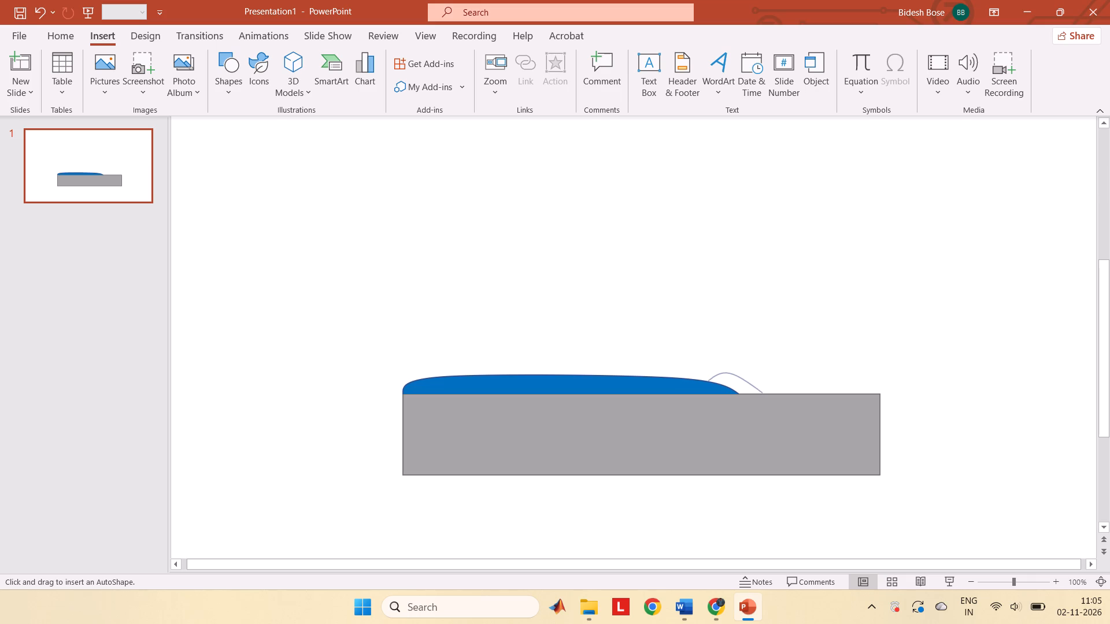
pyautogui.click(763, 394)
pyautogui.press('Escape')
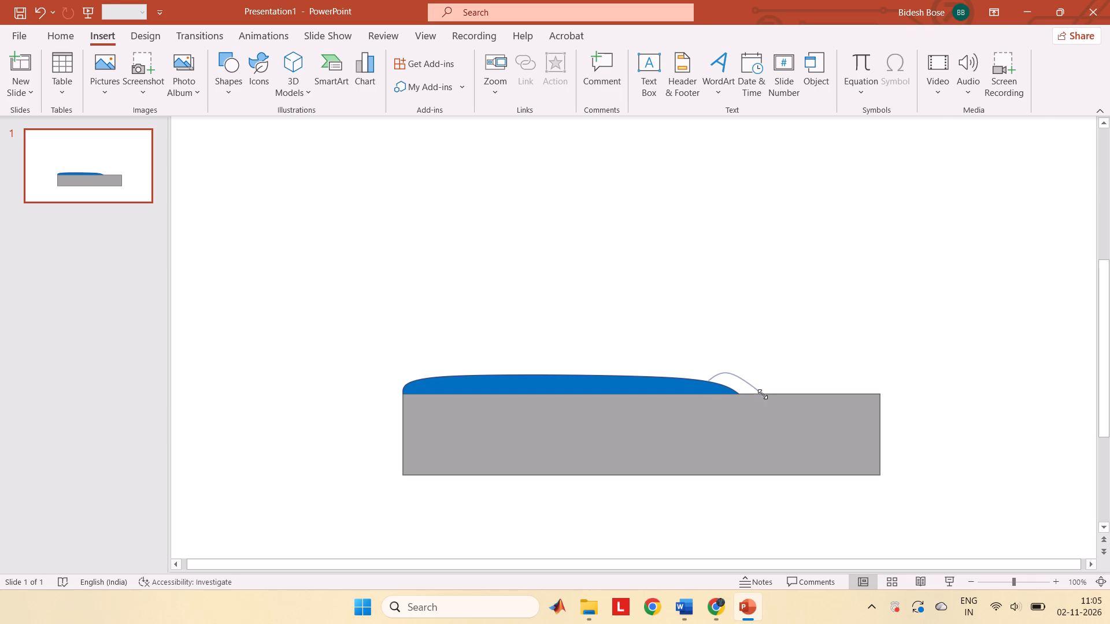
pyautogui.click(806, 317)
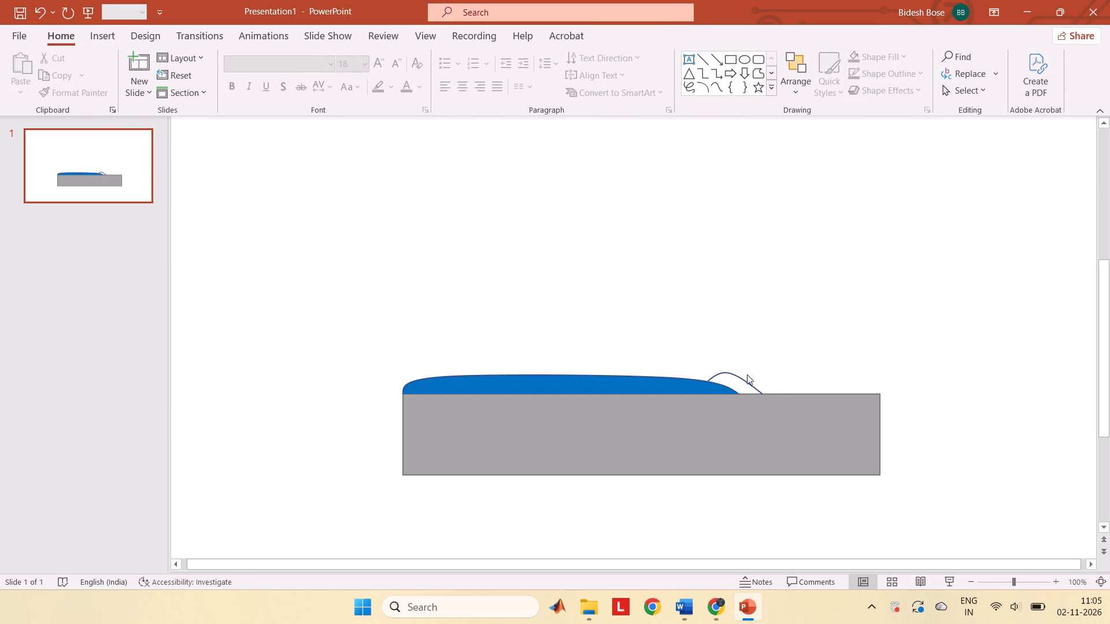
# Flatten the new curve to about 0.51 cm high and shift it slightly right along the grey rectangle's top edge.
pyautogui.click(733, 373)
pyautogui.click(736, 372)
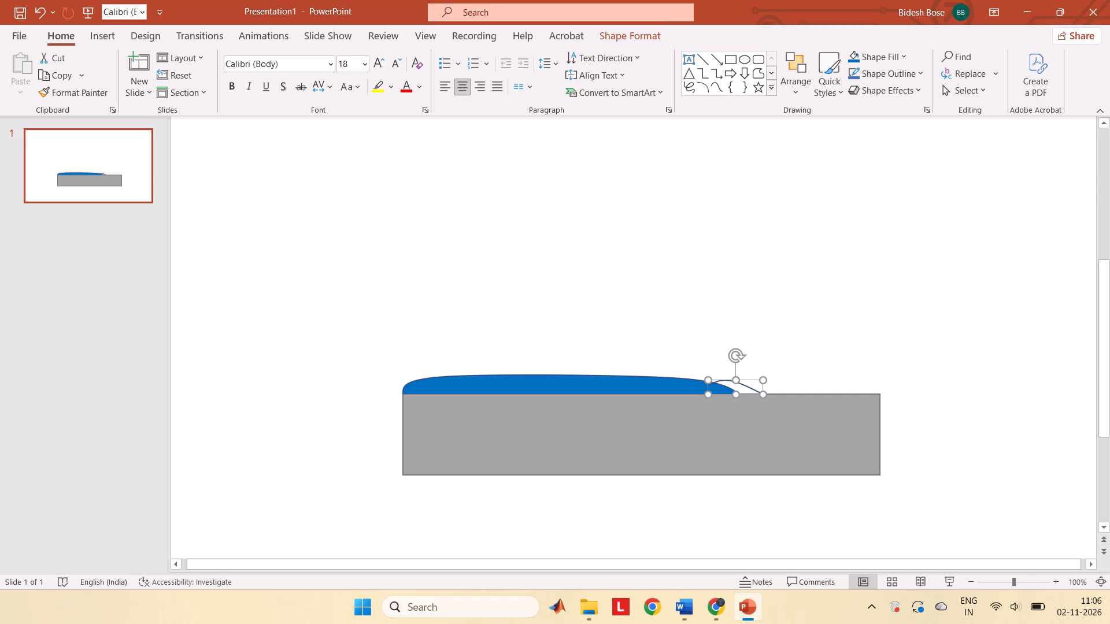
pyautogui.moveTo(753, 385); pyautogui.dragTo(767, 385)
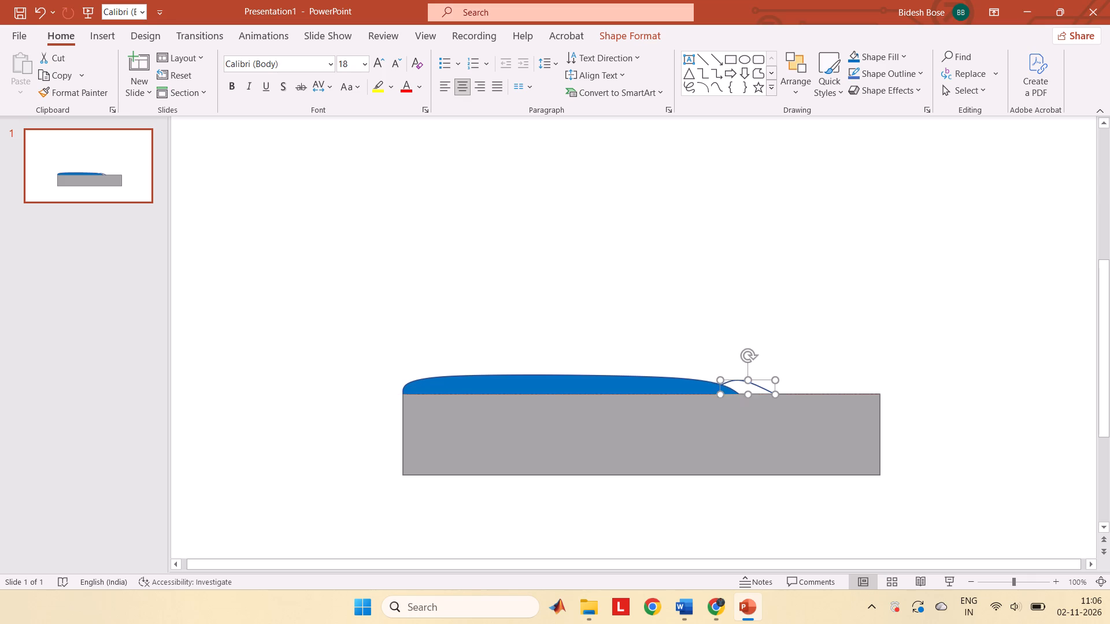
pyautogui.click(902, 291)
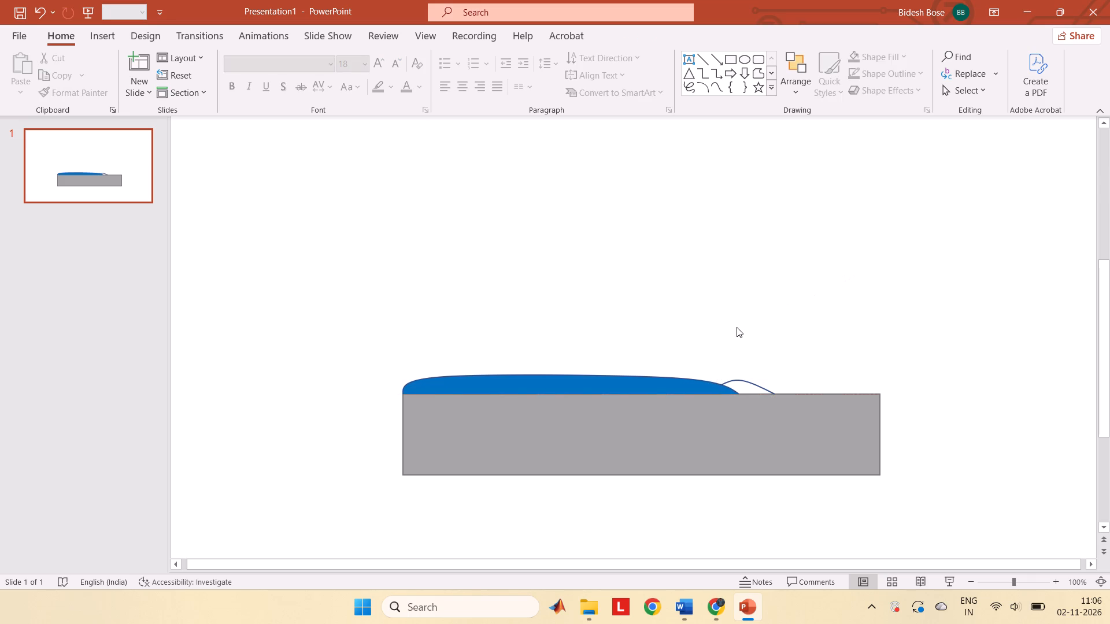
# Fill the small curve at the blue layer's right end with the standard red colour.
pyautogui.click(750, 390)
pyautogui.click(732, 383)
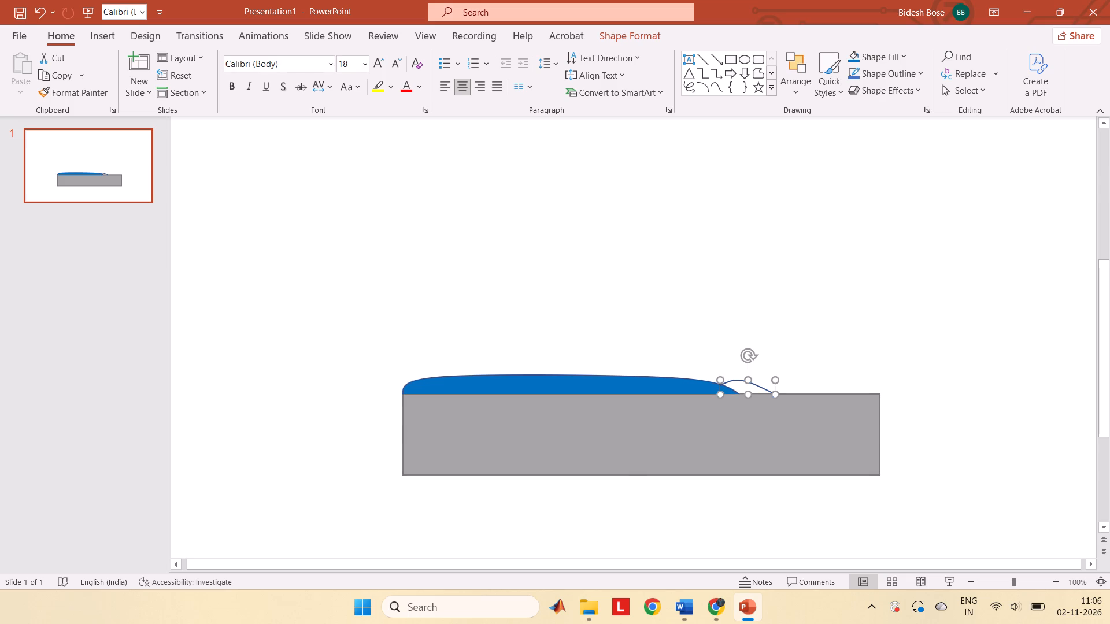
pyautogui.click(622, 42)
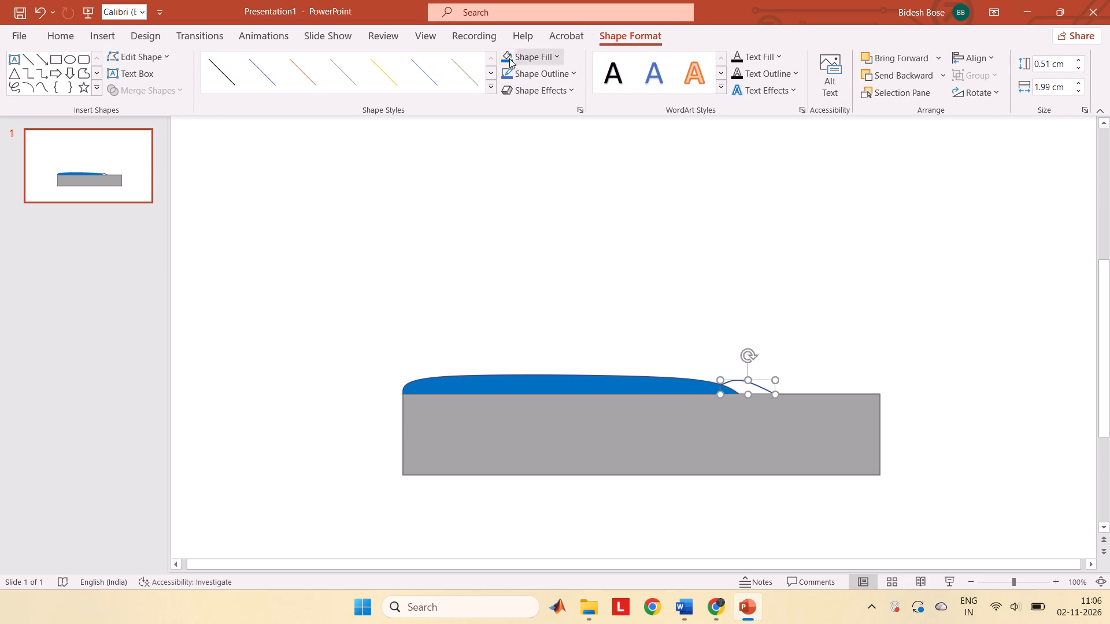
pyautogui.click(552, 51)
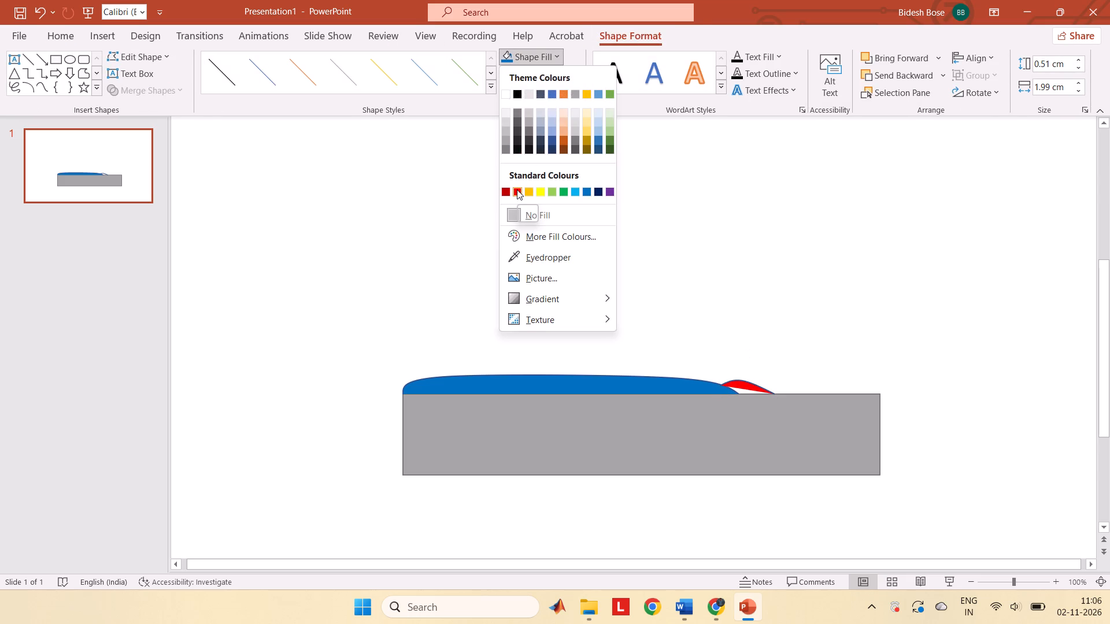
pyautogui.click(517, 190)
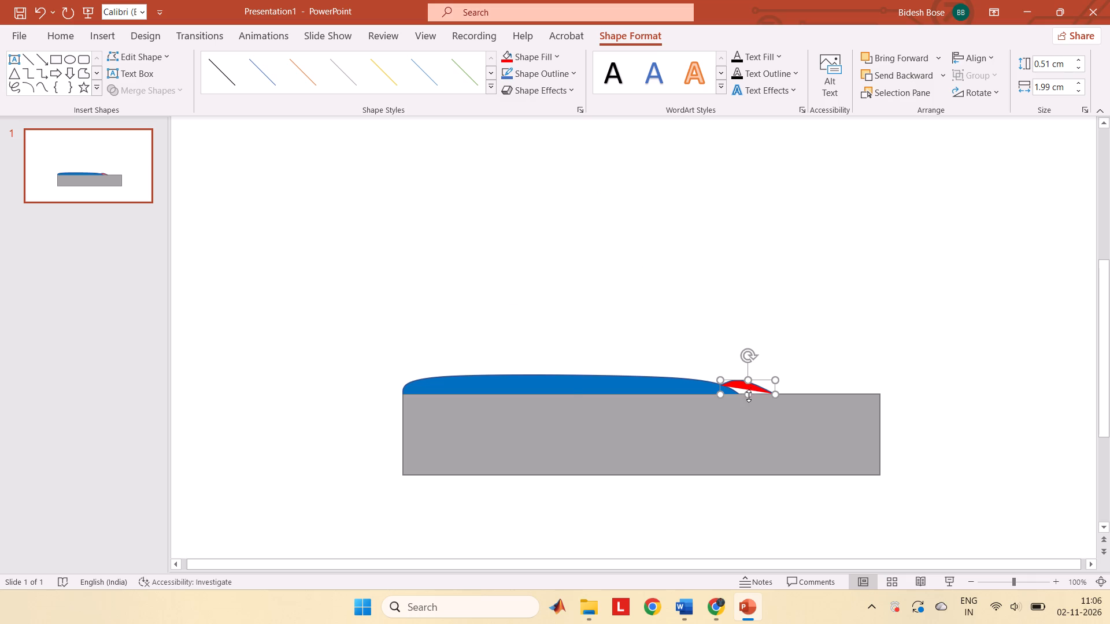
# Stretch the red shape to 0.91 cm high and move it over the blue layer's right tip.
pyautogui.moveTo(749, 396); pyautogui.dragTo(766, 394)
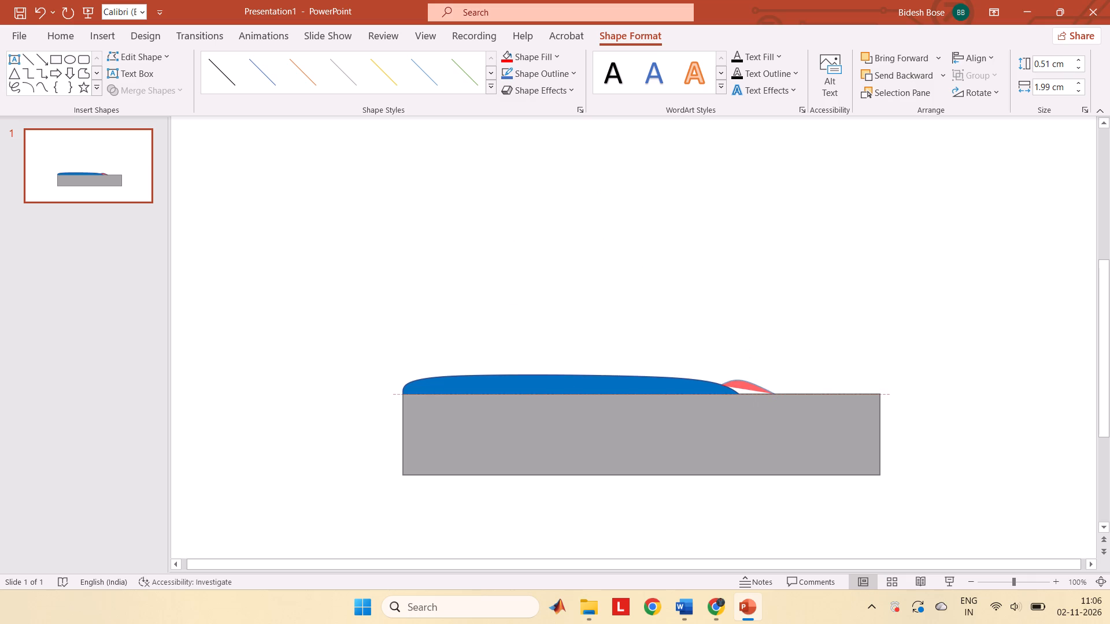
pyautogui.moveTo(766, 394); pyautogui.dragTo(766, 396)
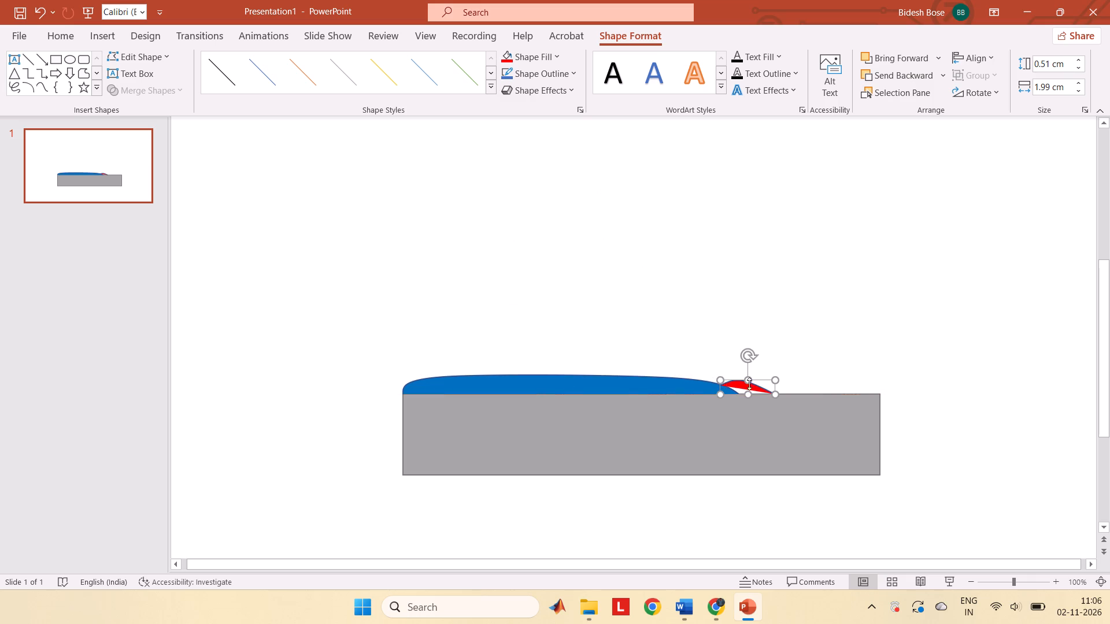
pyautogui.moveTo(749, 378); pyautogui.dragTo(748, 369)
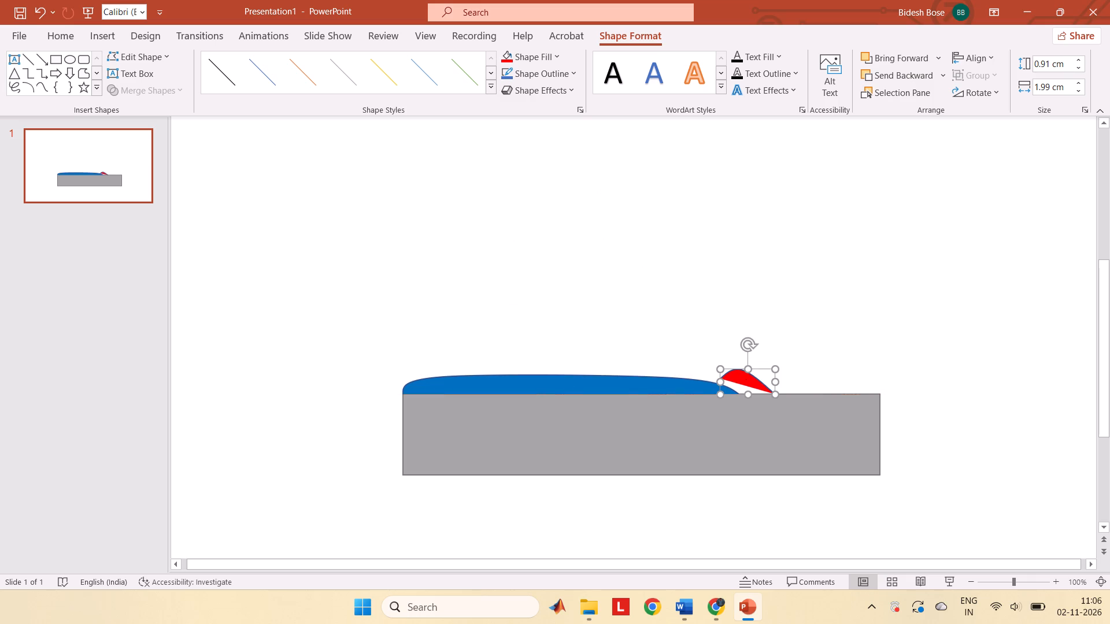
pyautogui.moveTo(737, 373); pyautogui.dragTo(732, 375)
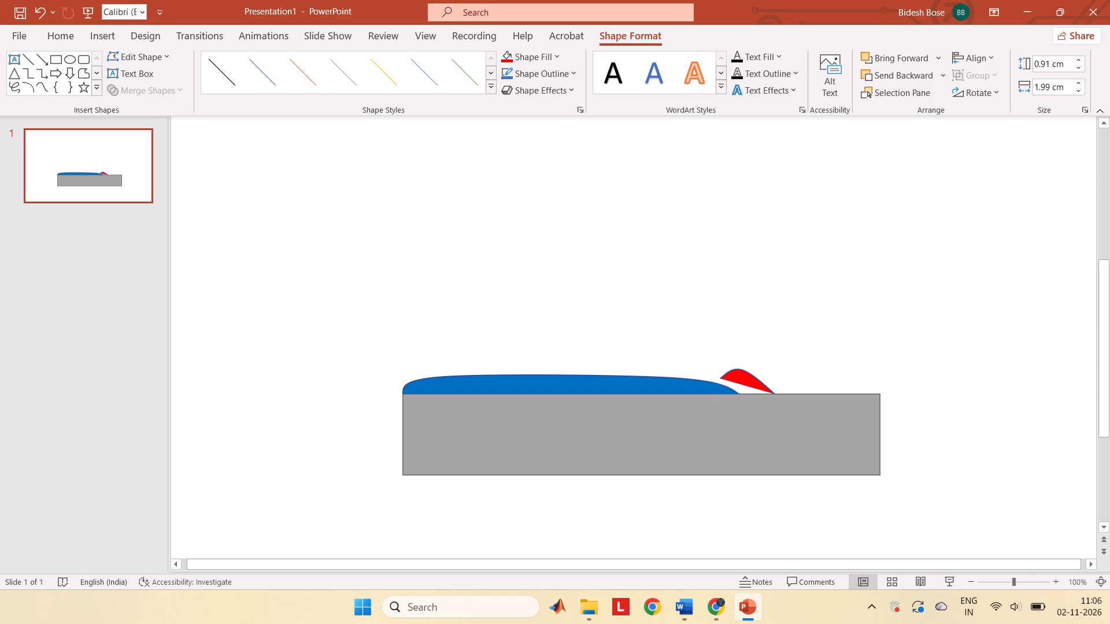
pyautogui.moveTo(732, 375); pyautogui.dragTo(726, 379)
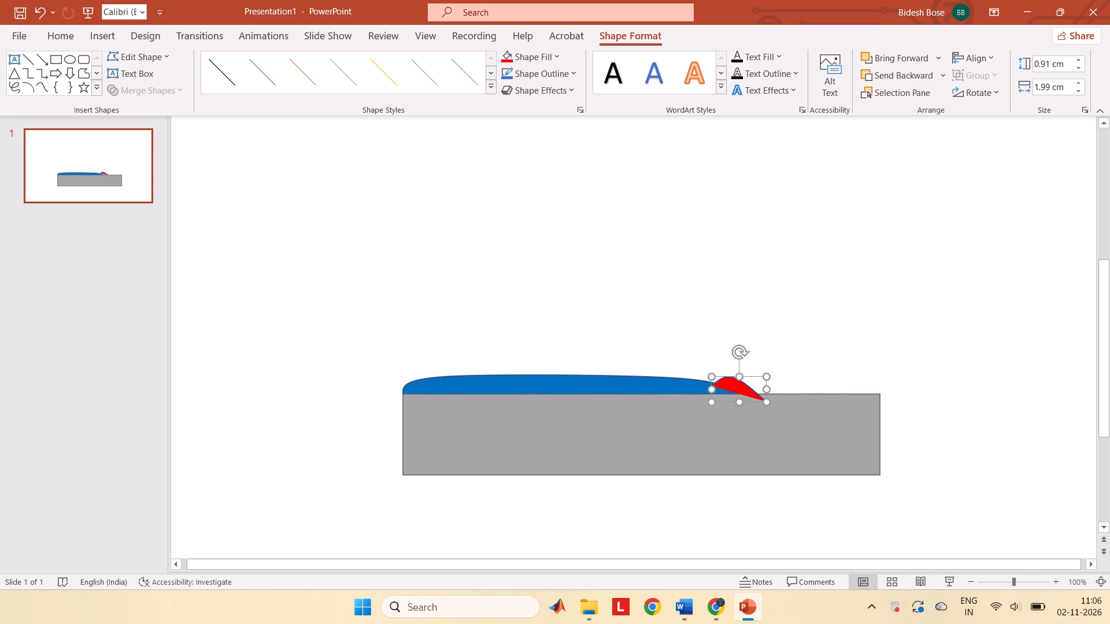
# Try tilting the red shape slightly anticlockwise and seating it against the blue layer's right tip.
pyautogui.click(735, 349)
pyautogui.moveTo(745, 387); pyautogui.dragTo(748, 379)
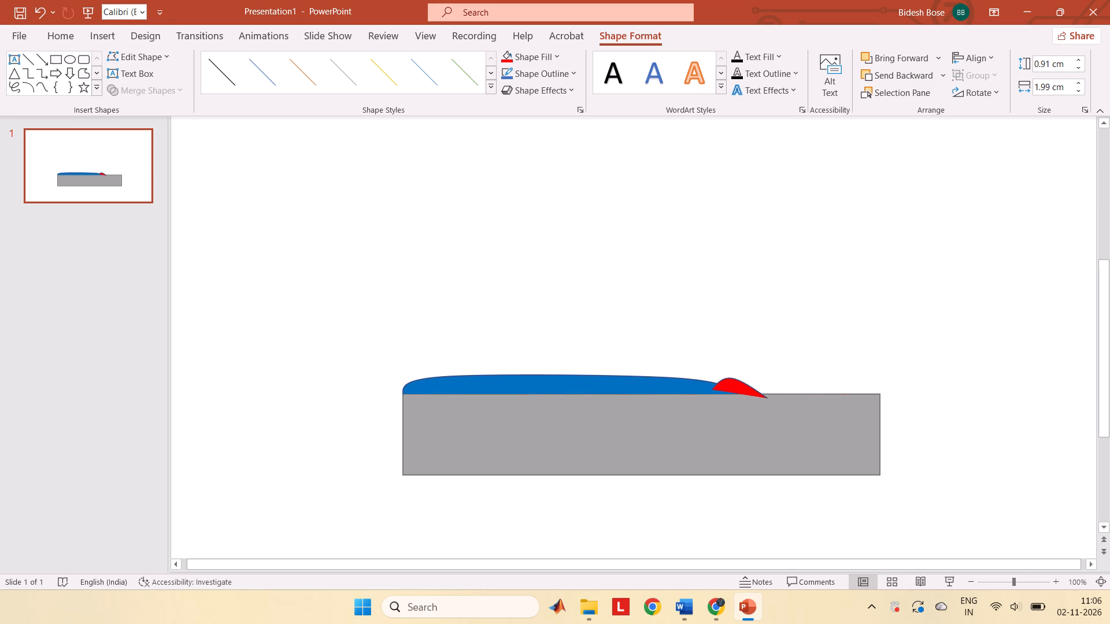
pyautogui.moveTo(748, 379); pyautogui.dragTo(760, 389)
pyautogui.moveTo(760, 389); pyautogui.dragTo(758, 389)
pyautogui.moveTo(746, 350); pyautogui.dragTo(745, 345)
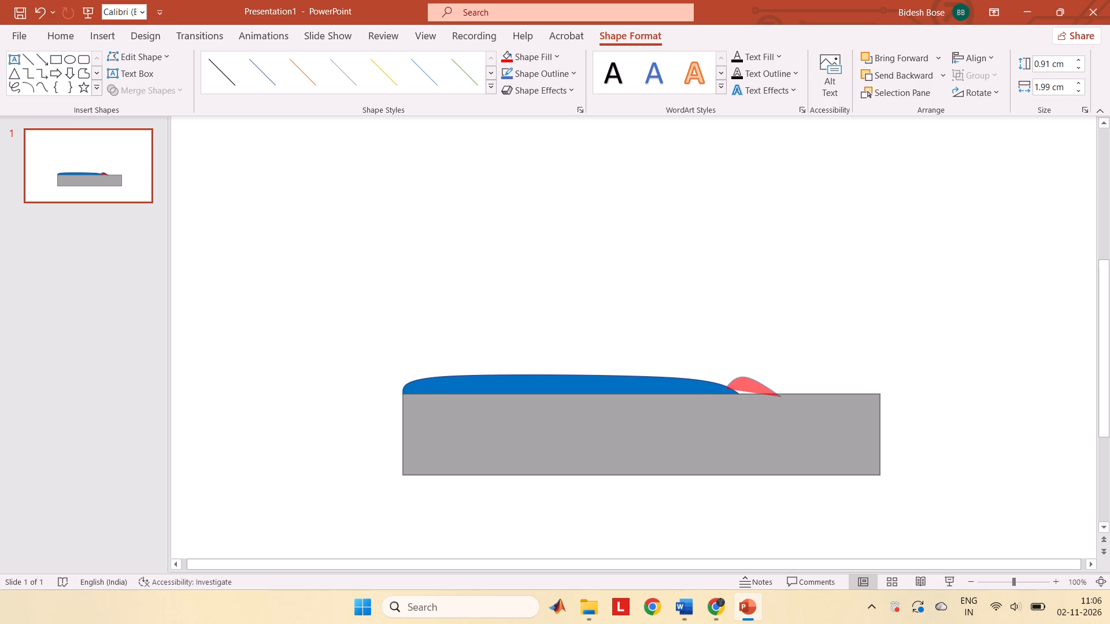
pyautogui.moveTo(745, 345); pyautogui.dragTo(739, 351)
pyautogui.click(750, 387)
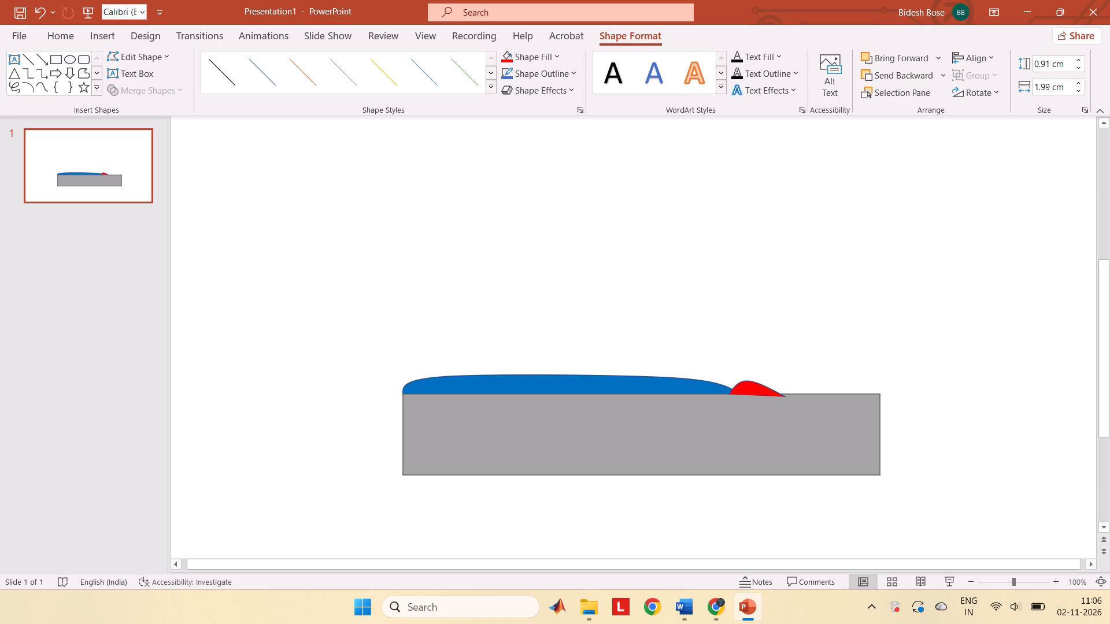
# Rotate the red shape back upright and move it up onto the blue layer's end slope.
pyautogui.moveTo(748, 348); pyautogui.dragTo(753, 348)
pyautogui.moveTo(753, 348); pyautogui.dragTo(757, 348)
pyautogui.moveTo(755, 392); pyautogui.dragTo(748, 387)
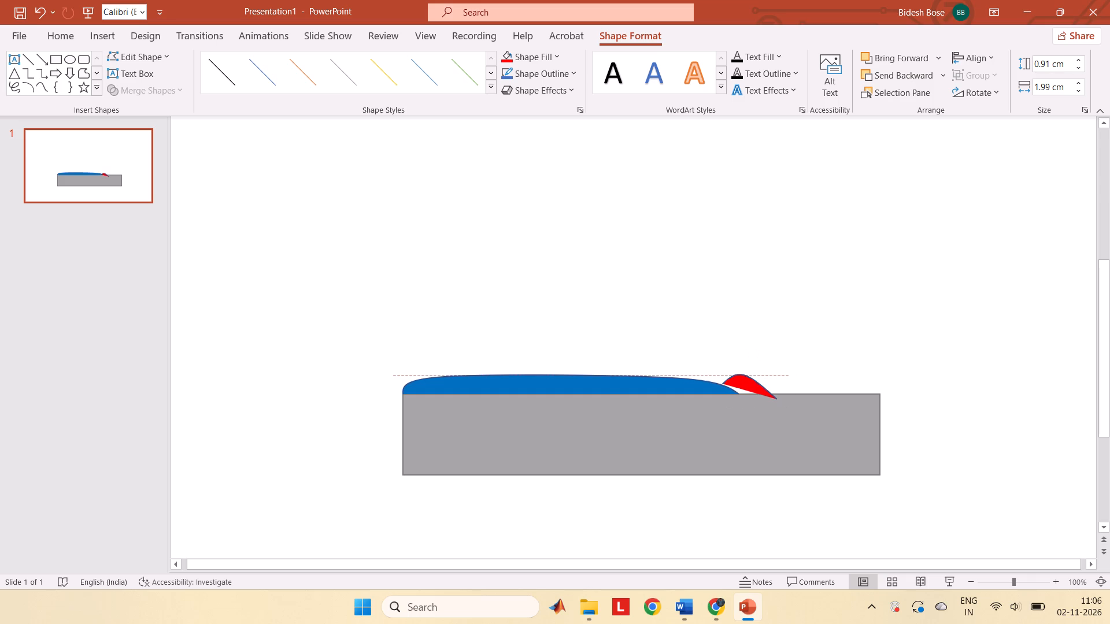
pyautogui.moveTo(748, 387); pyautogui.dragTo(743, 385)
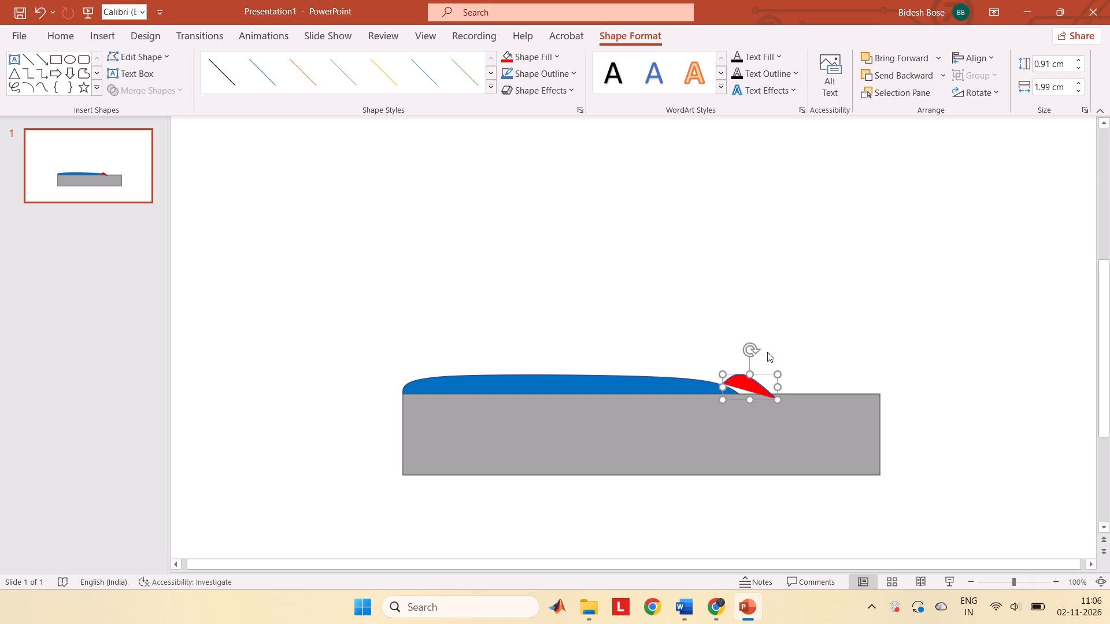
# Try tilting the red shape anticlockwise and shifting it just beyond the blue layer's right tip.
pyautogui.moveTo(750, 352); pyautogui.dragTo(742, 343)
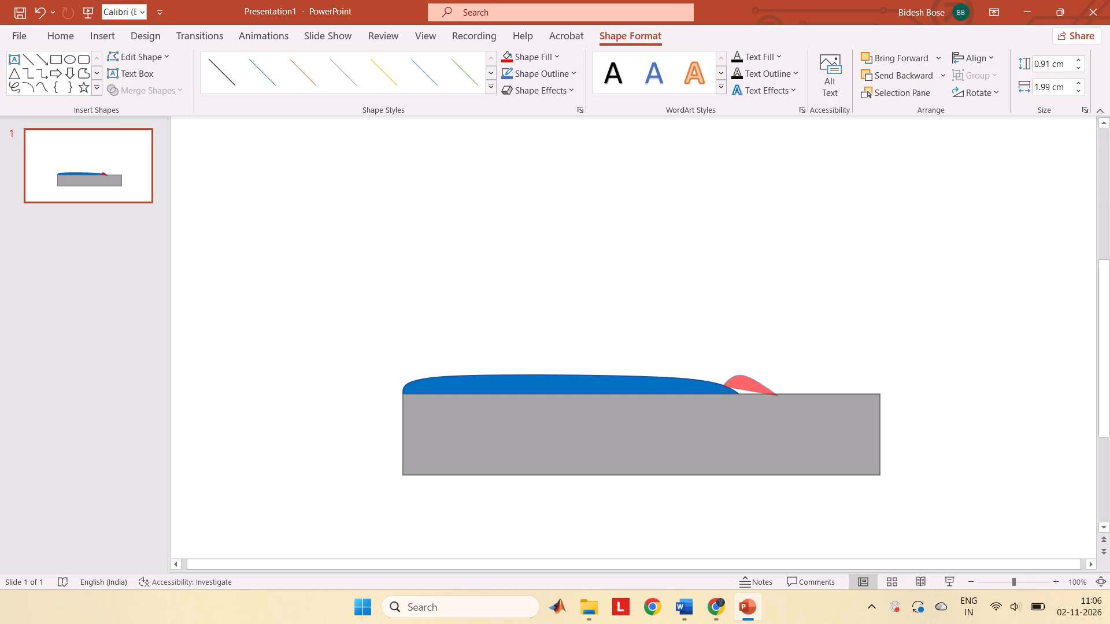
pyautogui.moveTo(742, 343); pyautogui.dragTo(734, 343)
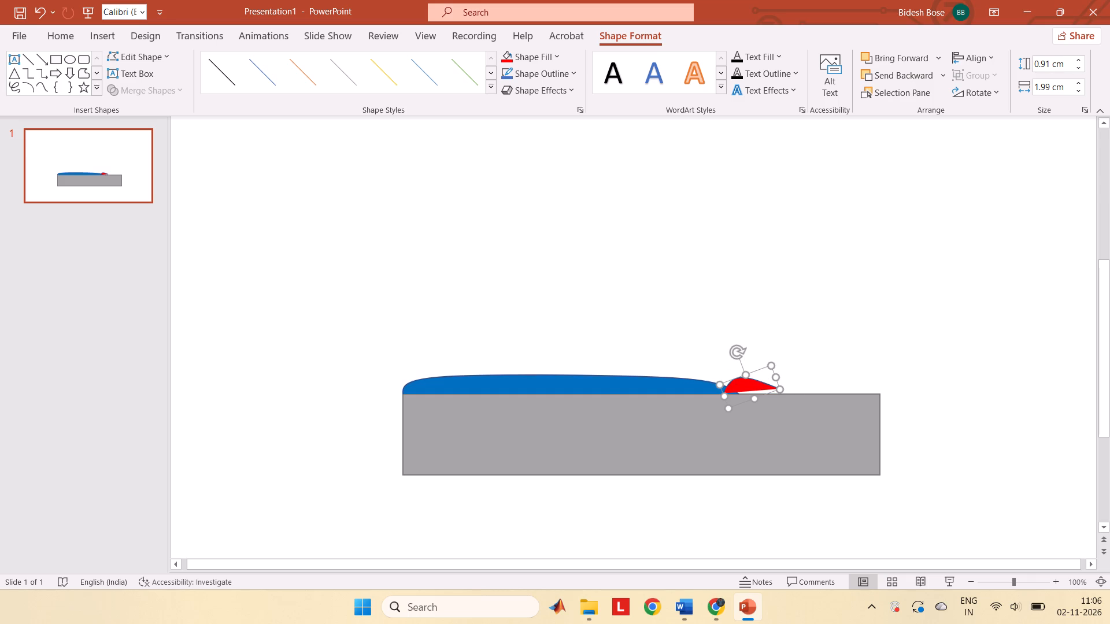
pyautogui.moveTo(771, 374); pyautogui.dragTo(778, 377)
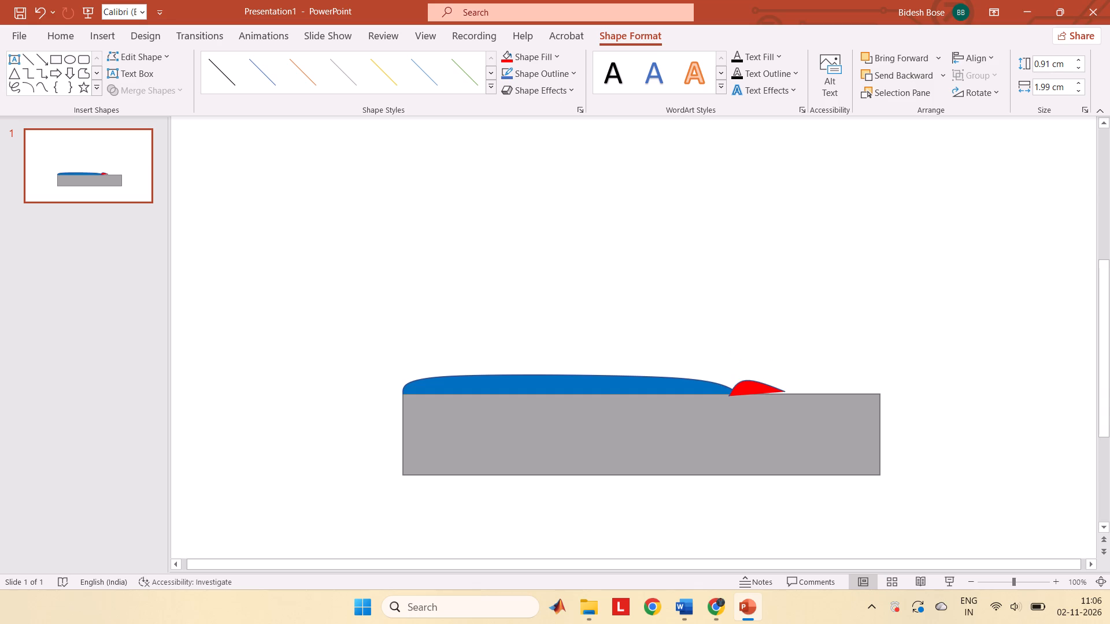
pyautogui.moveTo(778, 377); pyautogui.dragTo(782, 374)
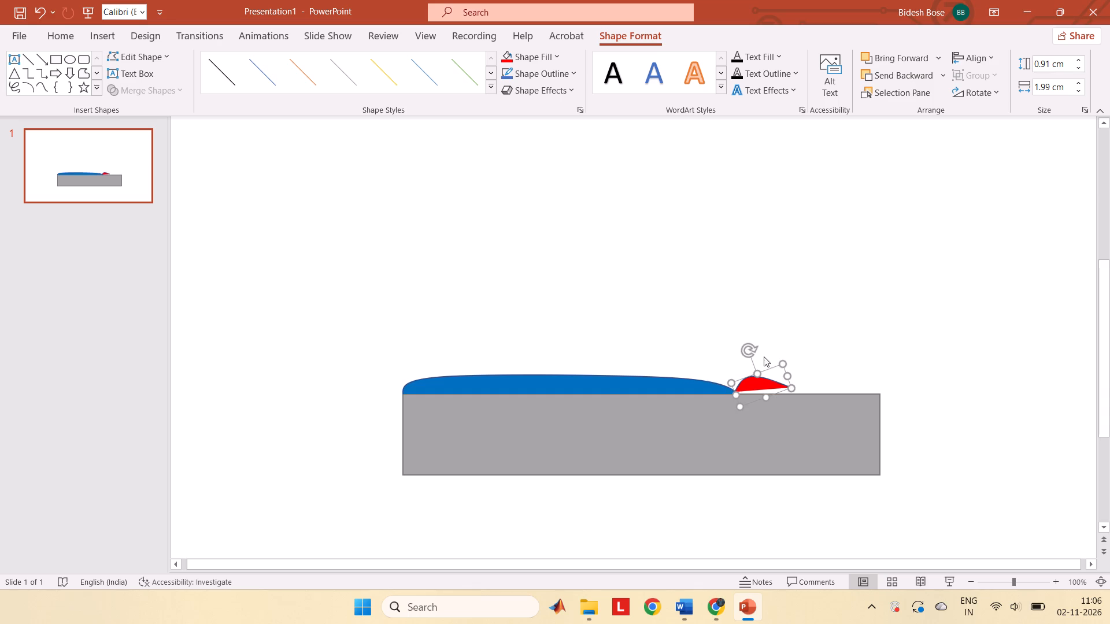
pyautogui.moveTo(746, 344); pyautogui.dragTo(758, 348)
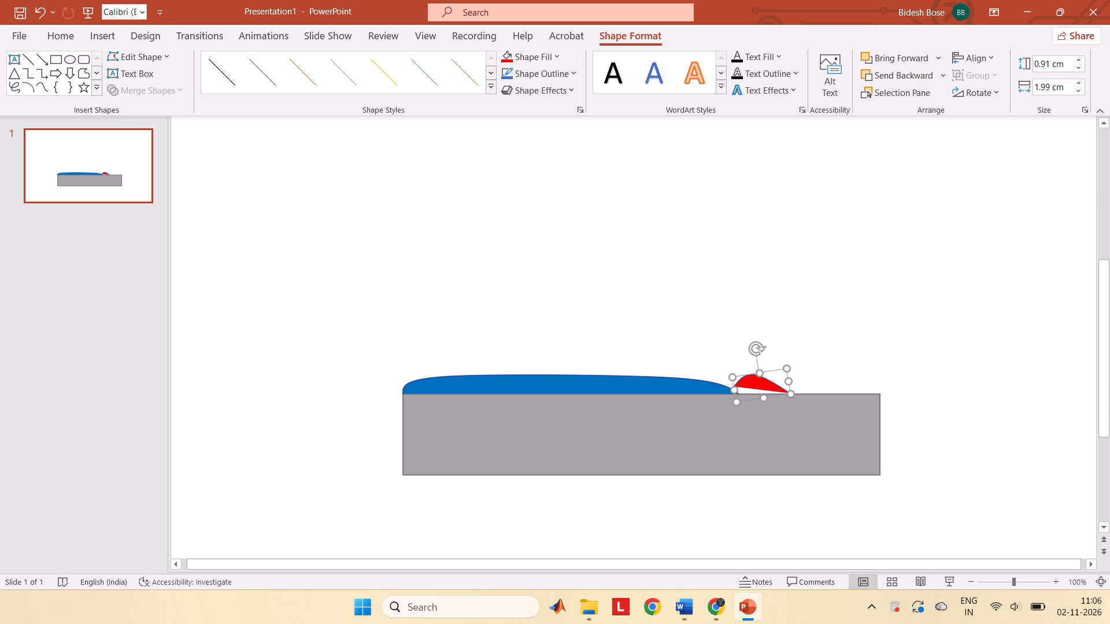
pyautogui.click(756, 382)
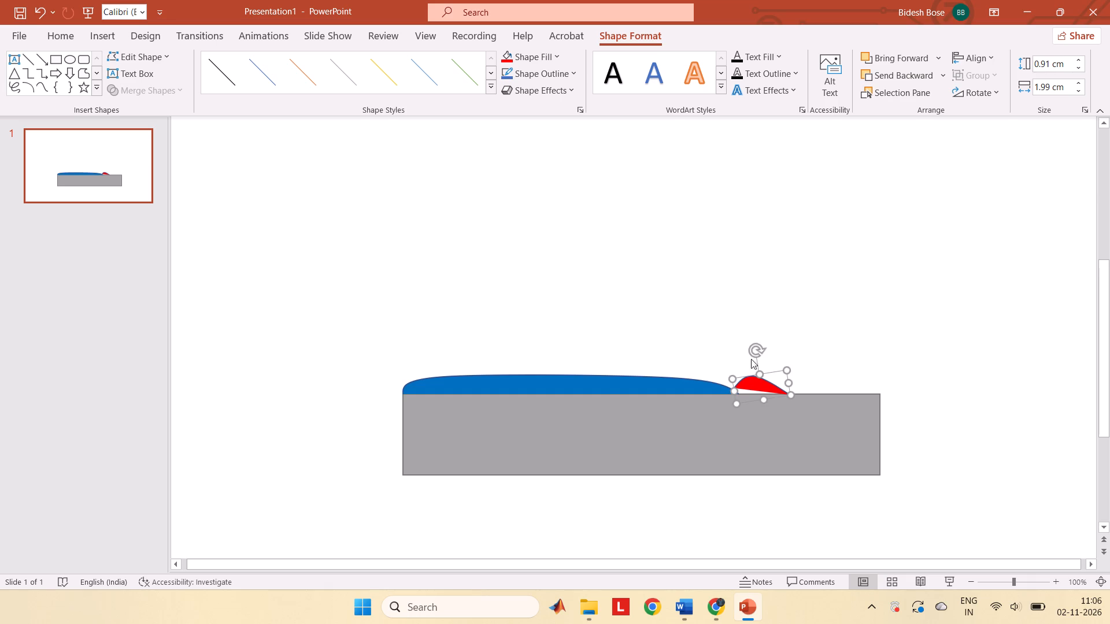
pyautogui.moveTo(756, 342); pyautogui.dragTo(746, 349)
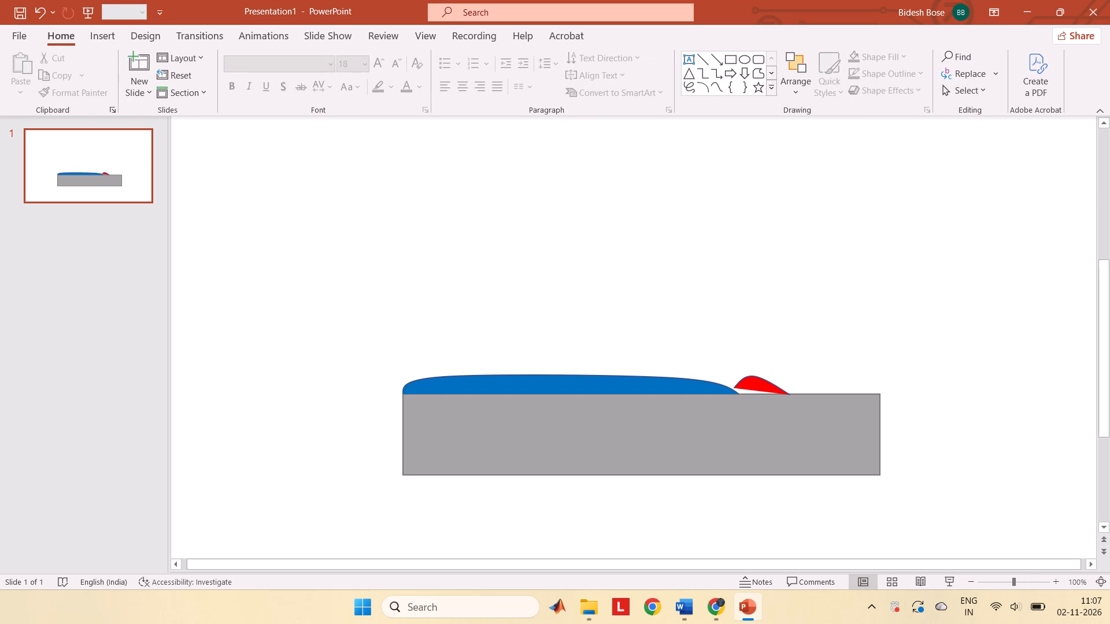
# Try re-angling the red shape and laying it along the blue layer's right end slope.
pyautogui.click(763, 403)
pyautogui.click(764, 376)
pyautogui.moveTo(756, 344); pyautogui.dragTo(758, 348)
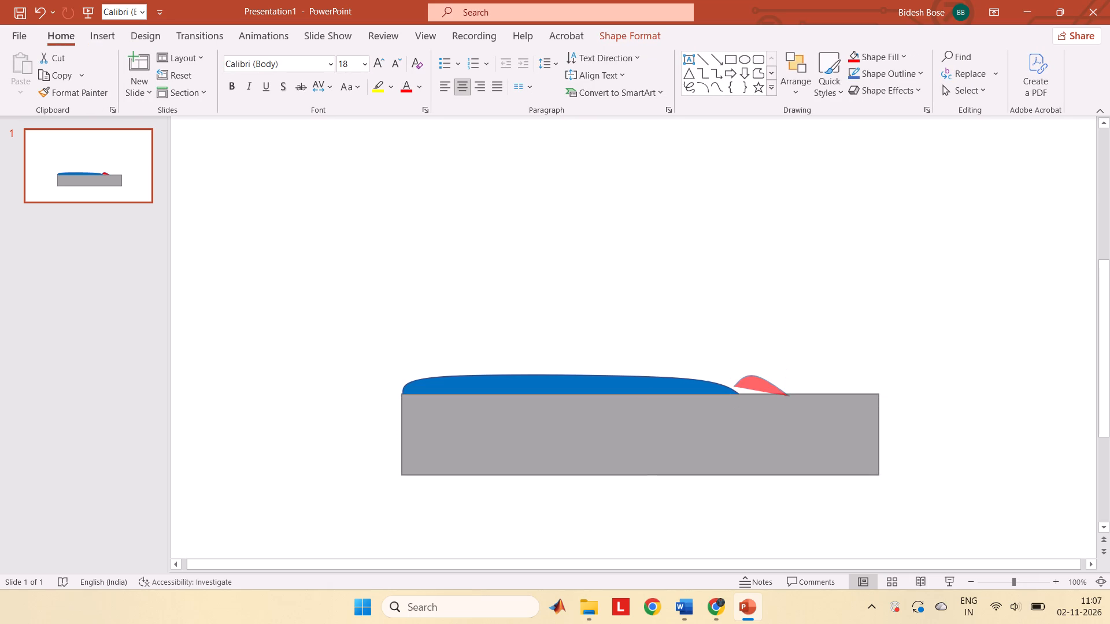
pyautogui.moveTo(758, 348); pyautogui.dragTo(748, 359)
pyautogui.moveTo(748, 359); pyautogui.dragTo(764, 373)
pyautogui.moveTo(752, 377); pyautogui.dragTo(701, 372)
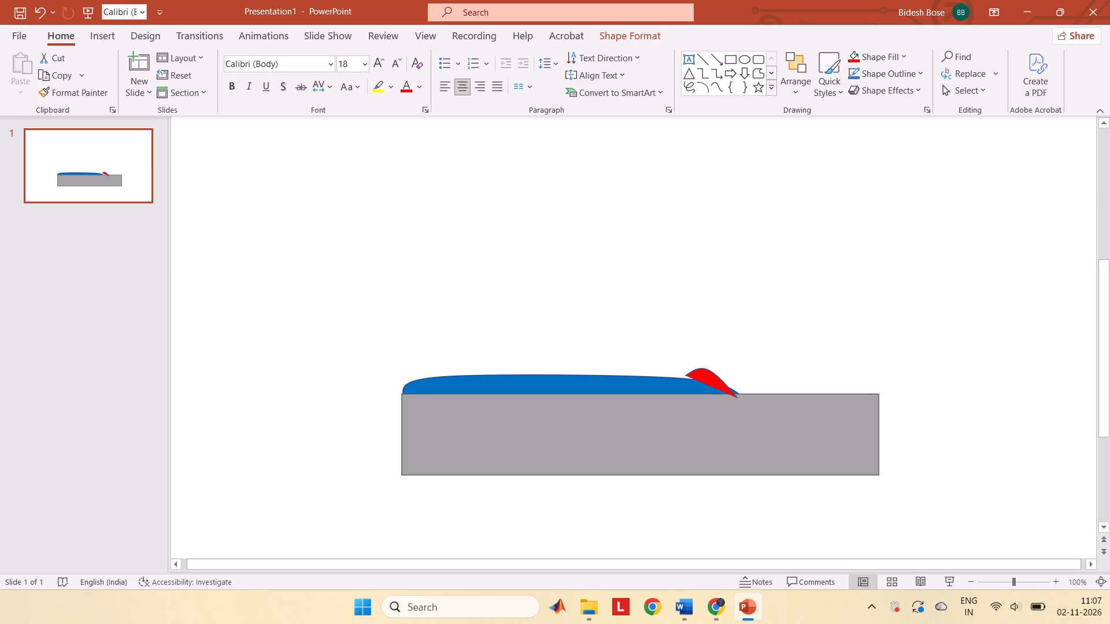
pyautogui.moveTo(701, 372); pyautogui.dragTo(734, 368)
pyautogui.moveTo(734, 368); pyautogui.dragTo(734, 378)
# Tilt the red shape slightly anticlockwise and seat it flat on the grey block against the blue layer's right tip.
pyautogui.moveTo(746, 348); pyautogui.dragTo(719, 343)
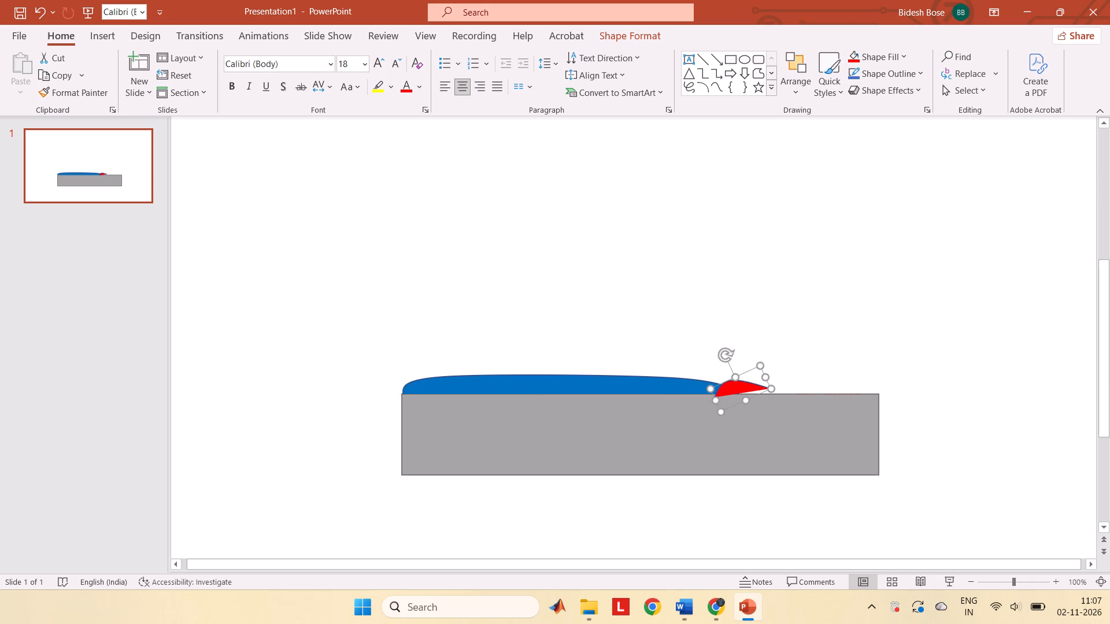
pyautogui.moveTo(753, 366); pyautogui.dragTo(760, 370)
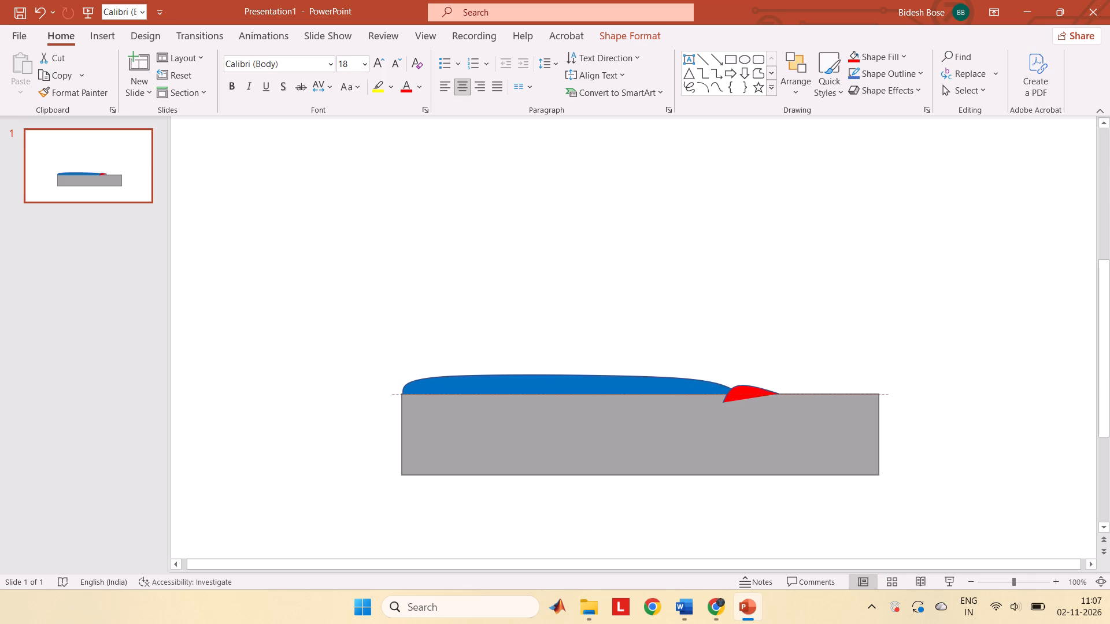
pyautogui.moveTo(760, 370); pyautogui.dragTo(765, 365)
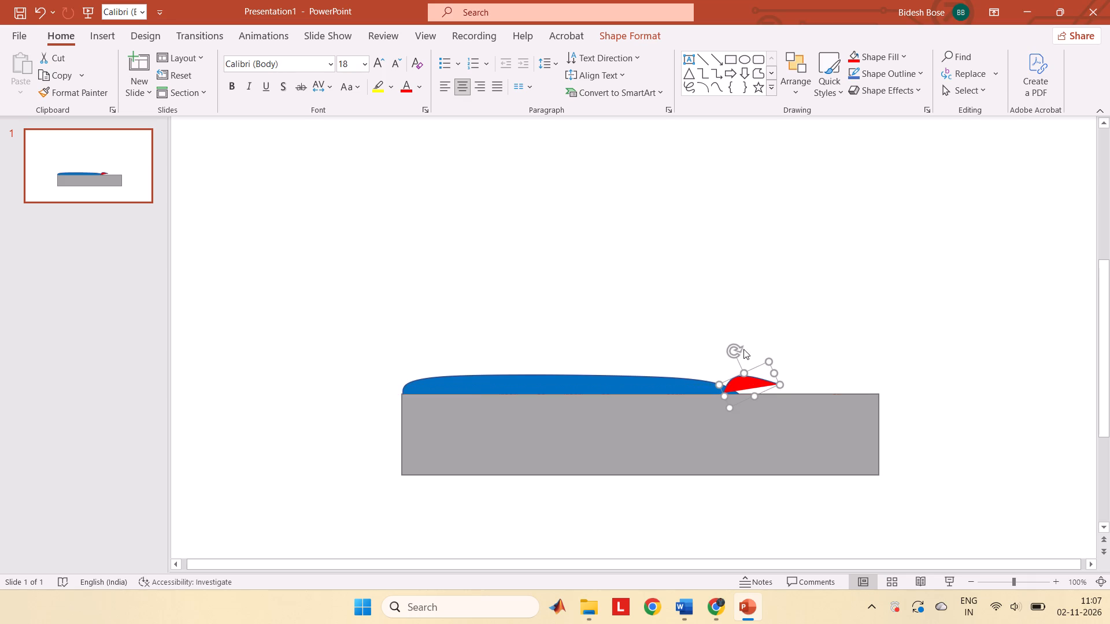
pyautogui.moveTo(732, 344); pyautogui.dragTo(745, 349)
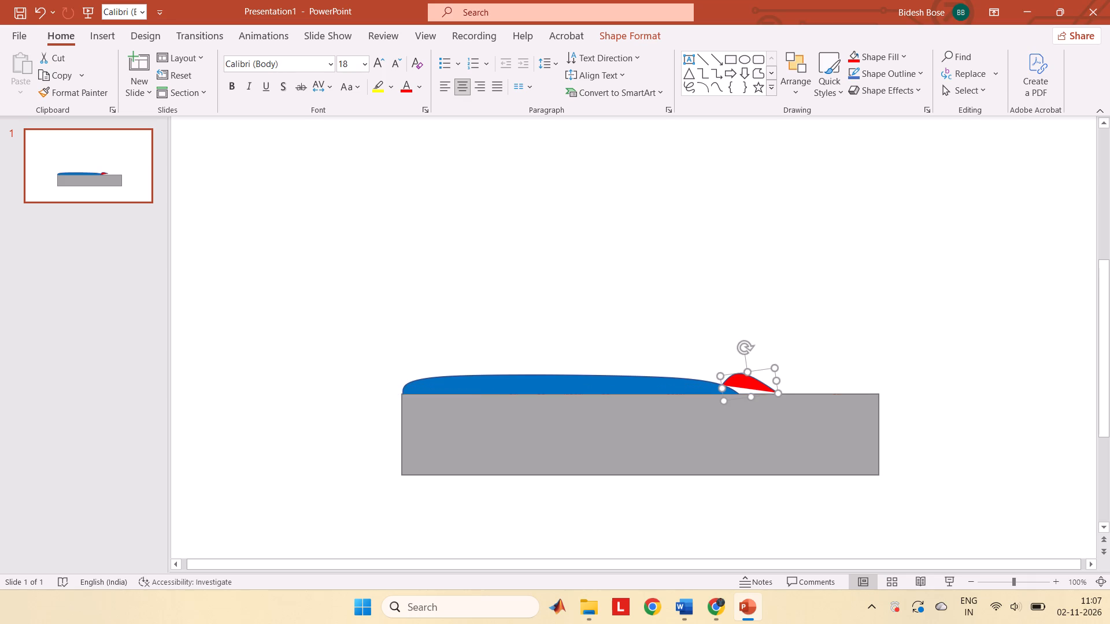
pyautogui.moveTo(737, 381); pyautogui.dragTo(744, 389)
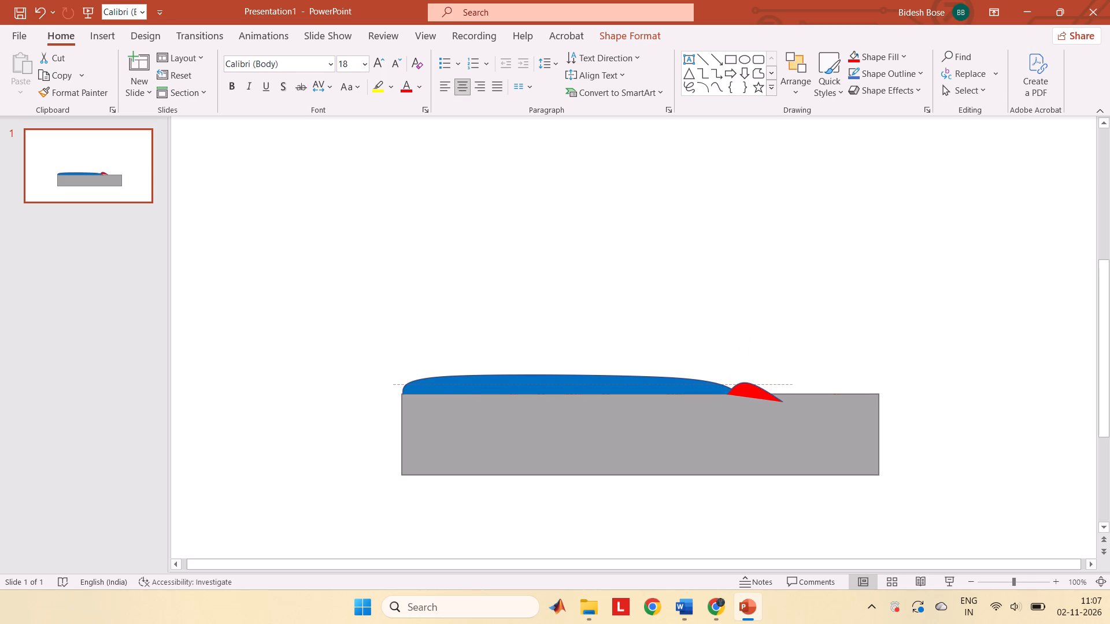
pyautogui.moveTo(744, 389); pyautogui.dragTo(747, 387)
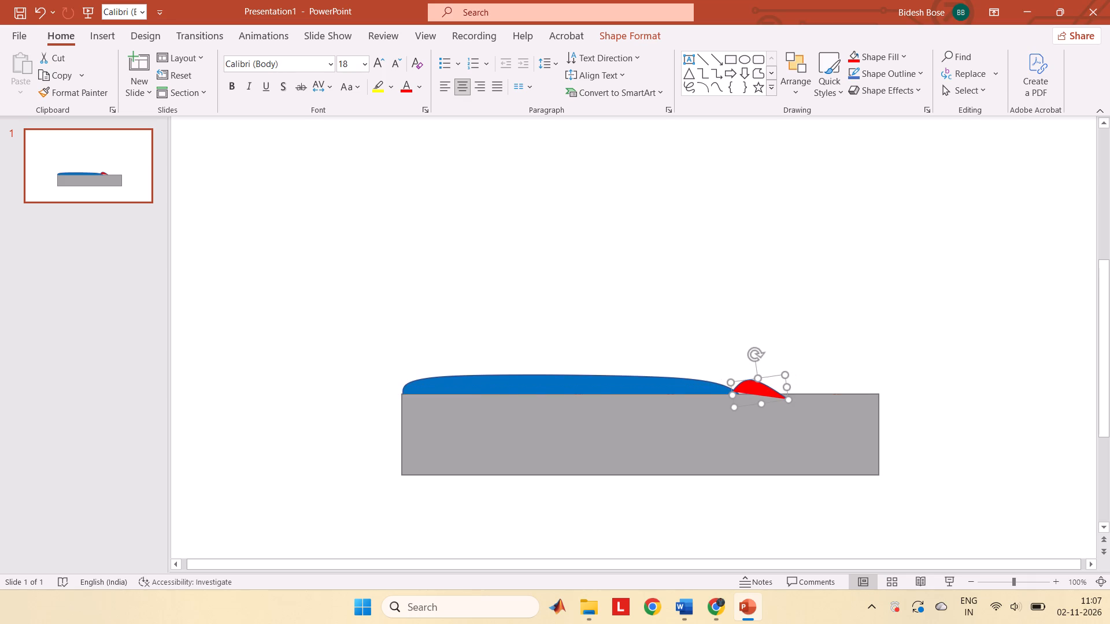
pyautogui.moveTo(760, 354); pyautogui.dragTo(755, 352)
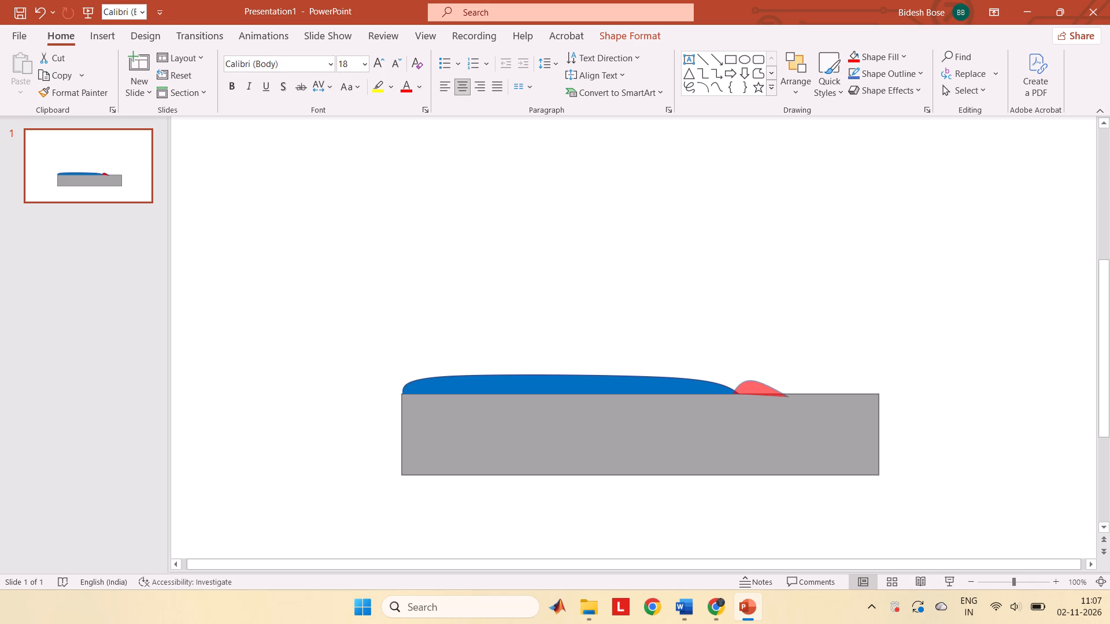
pyautogui.moveTo(755, 352); pyautogui.dragTo(755, 348)
pyautogui.click(863, 339)
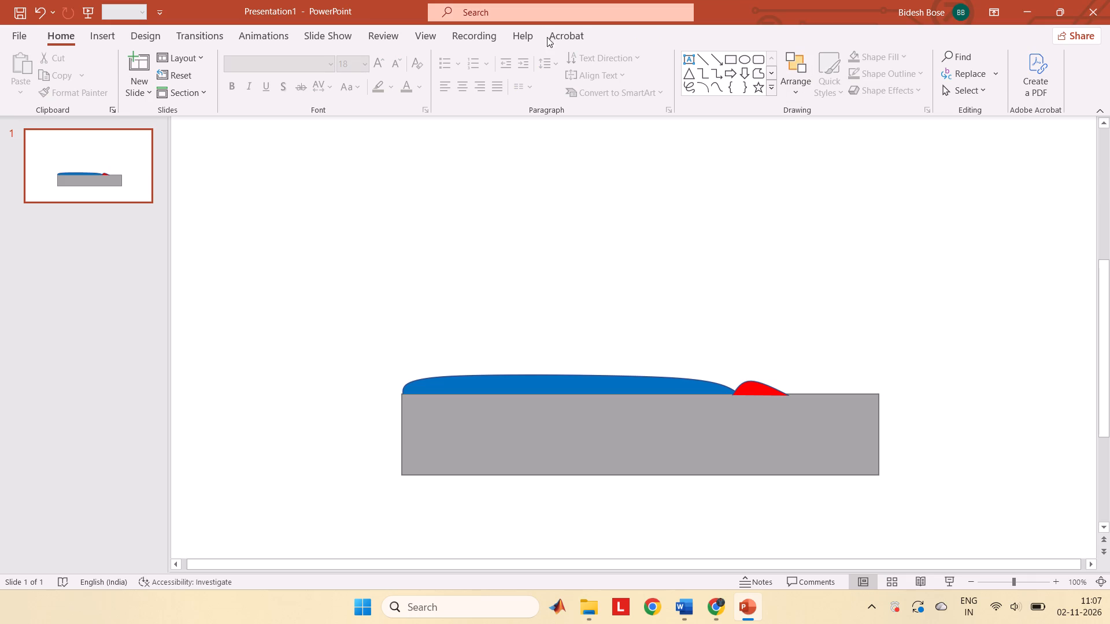
# Insert an isosceles triangle about 2.54 cm high and 2.95 cm wide above the red shape.
pyautogui.click(96, 41)
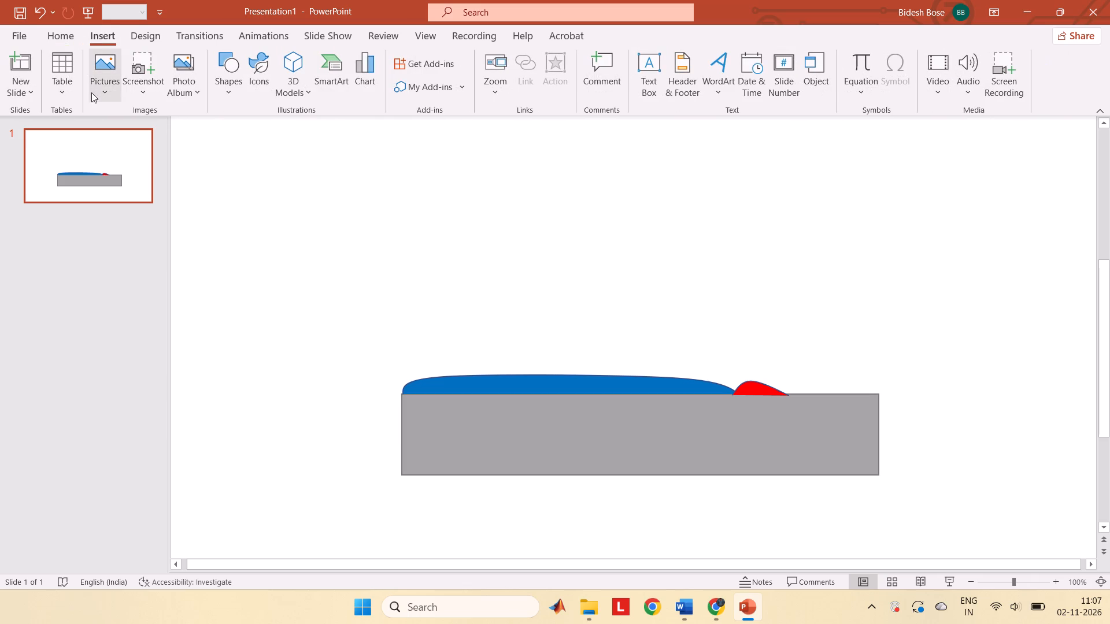
pyautogui.click(219, 77)
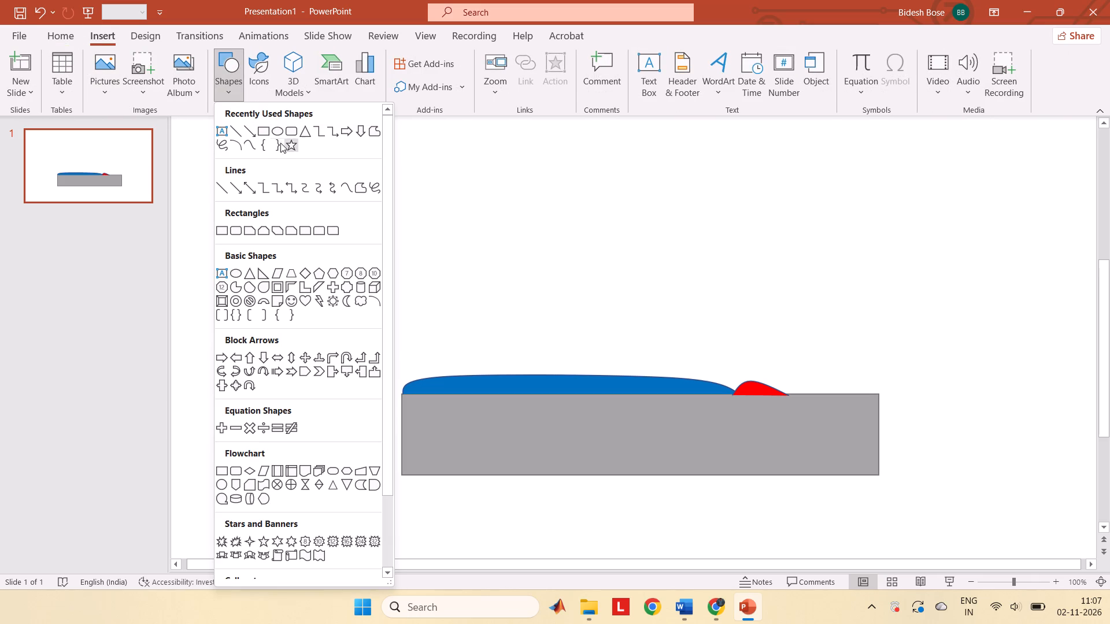
pyautogui.click(251, 278)
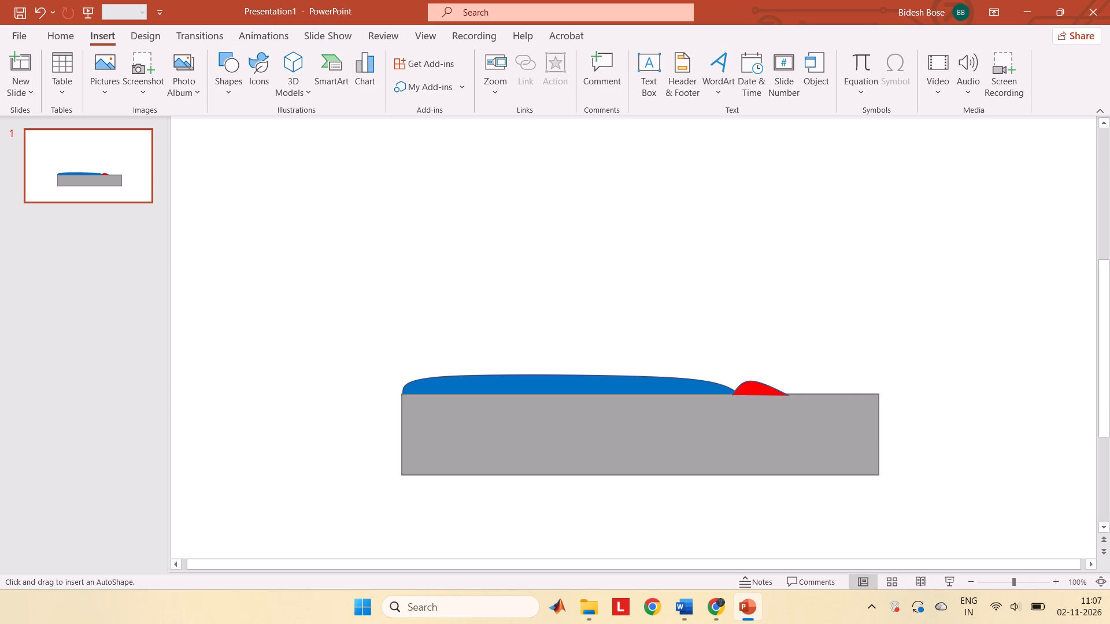
pyautogui.click(758, 228)
pyautogui.moveTo(797, 258); pyautogui.dragTo(771, 284)
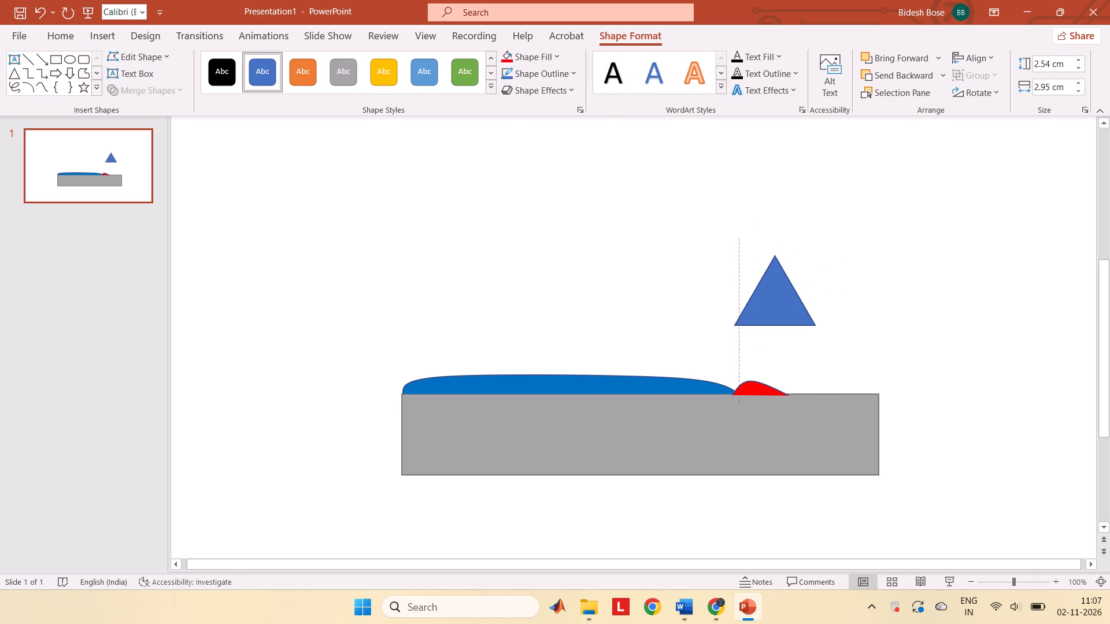
pyautogui.moveTo(771, 284); pyautogui.dragTo(757, 297)
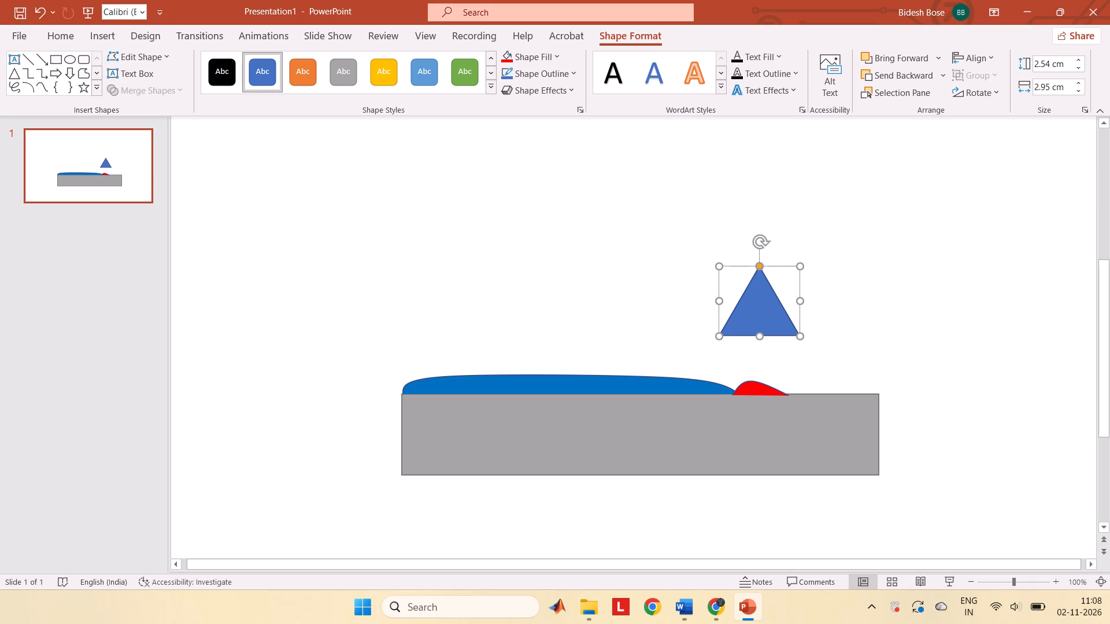
# Turn the triangle upside down and place its apex on top of the red shape.
pyautogui.moveTo(760, 239); pyautogui.dragTo(795, 388)
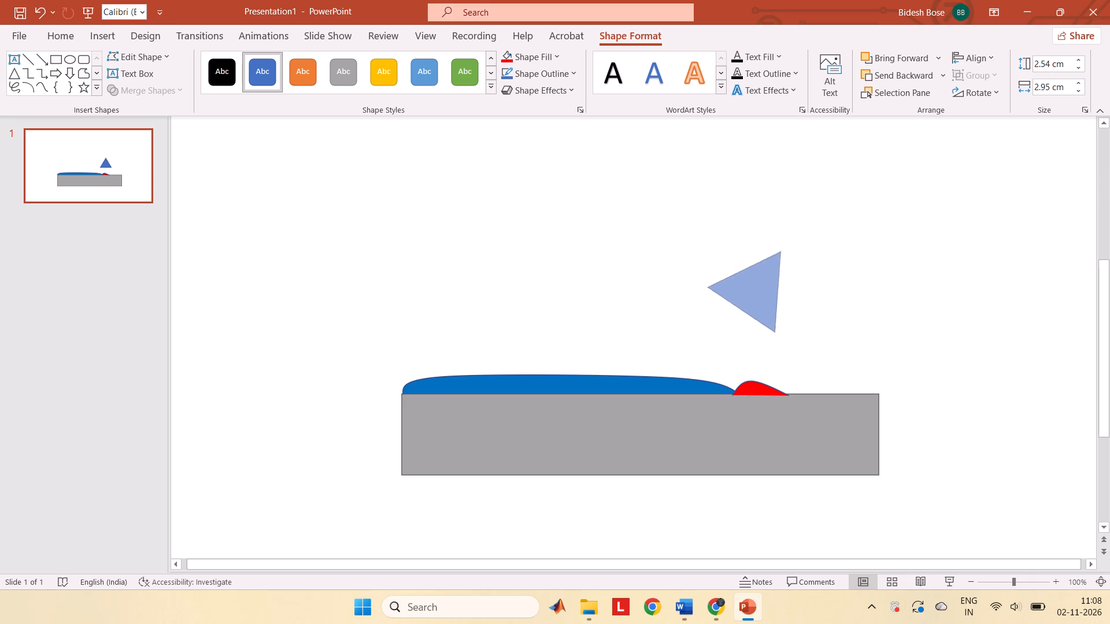
pyautogui.moveTo(795, 388); pyautogui.dragTo(757, 420)
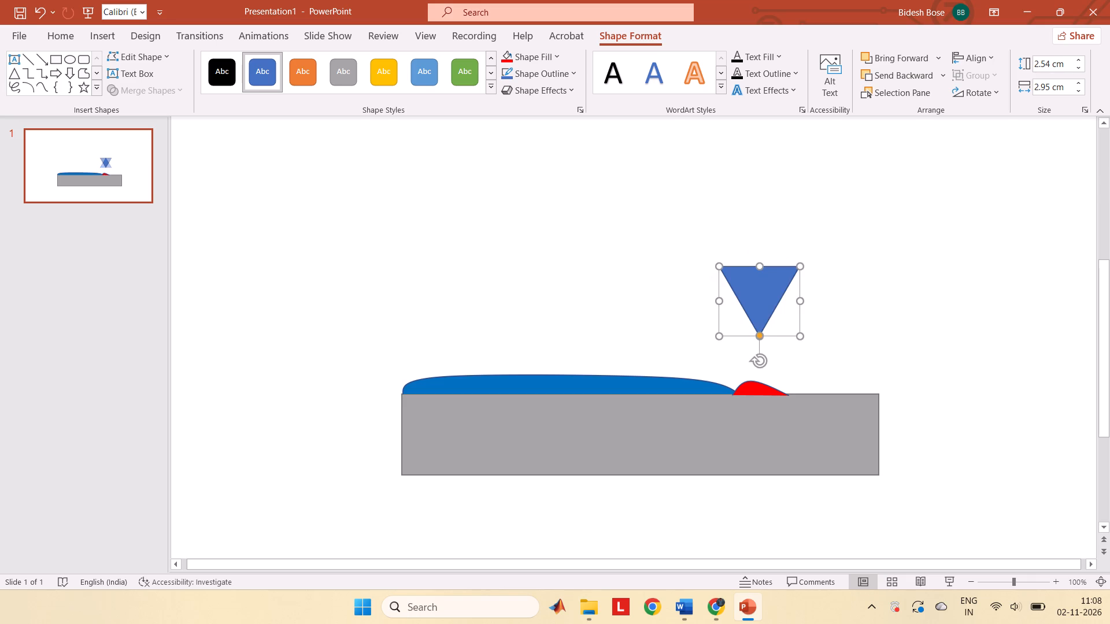
pyautogui.moveTo(760, 285); pyautogui.dragTo(750, 324)
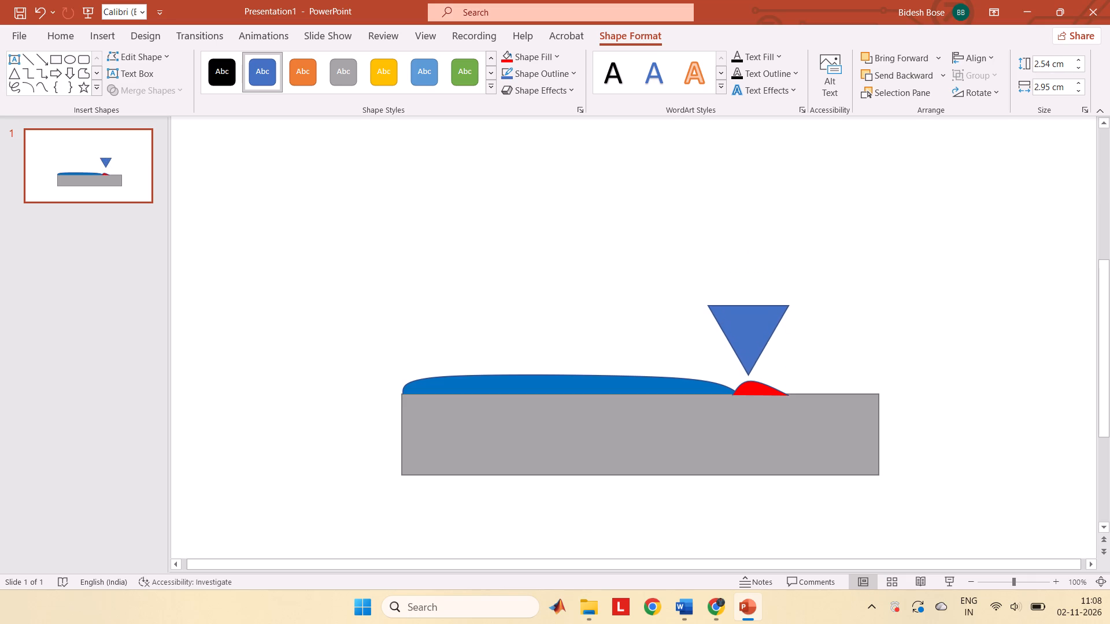
pyautogui.moveTo(750, 324); pyautogui.dragTo(754, 332)
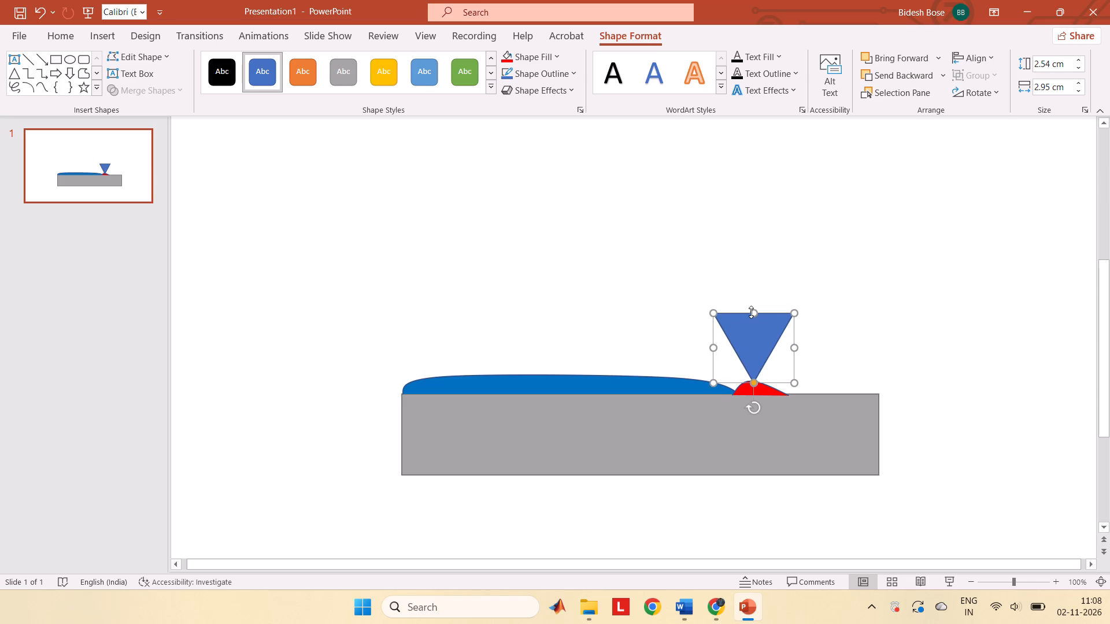
# Stretch the inverted triangle upward to about 6.98 cm high, keeping its apex on the red shape.
pyautogui.moveTo(755, 313); pyautogui.dragTo(755, 206)
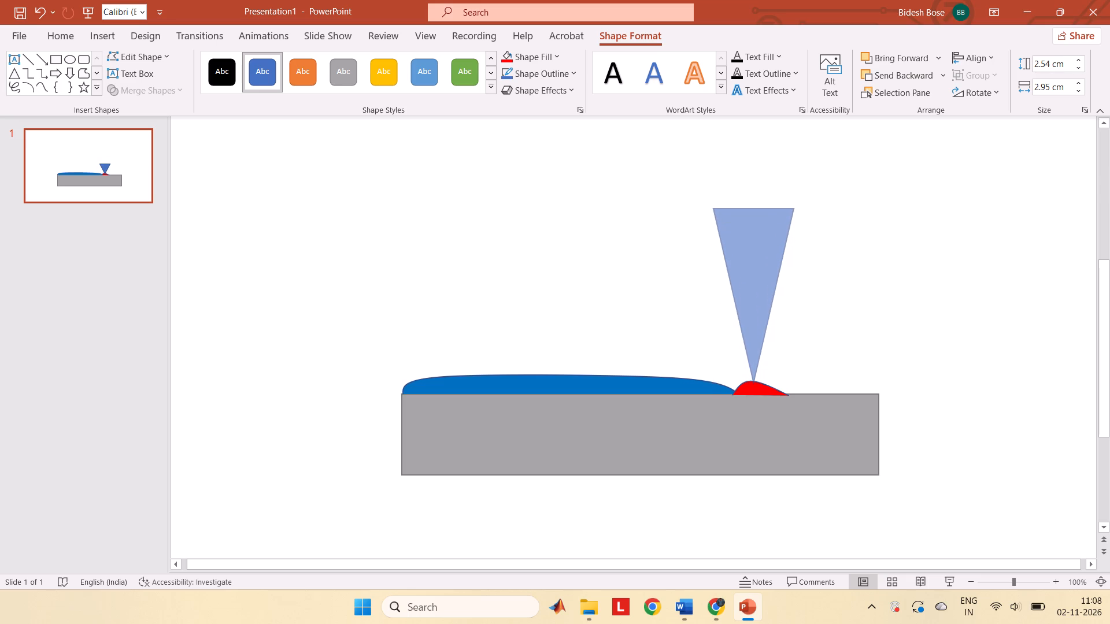
pyautogui.moveTo(755, 206); pyautogui.dragTo(752, 192)
pyautogui.click(898, 276)
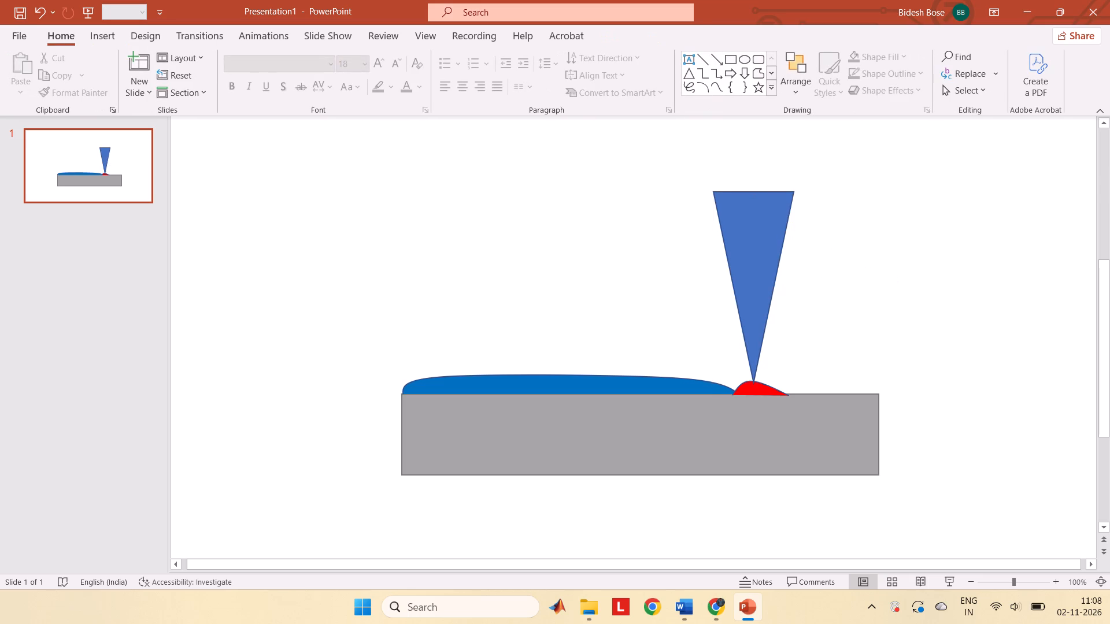
# Fine-tune the inverted triangle's position so its apex meets the peak of the red shape.
pyautogui.click(760, 267)
pyautogui.click(760, 267)
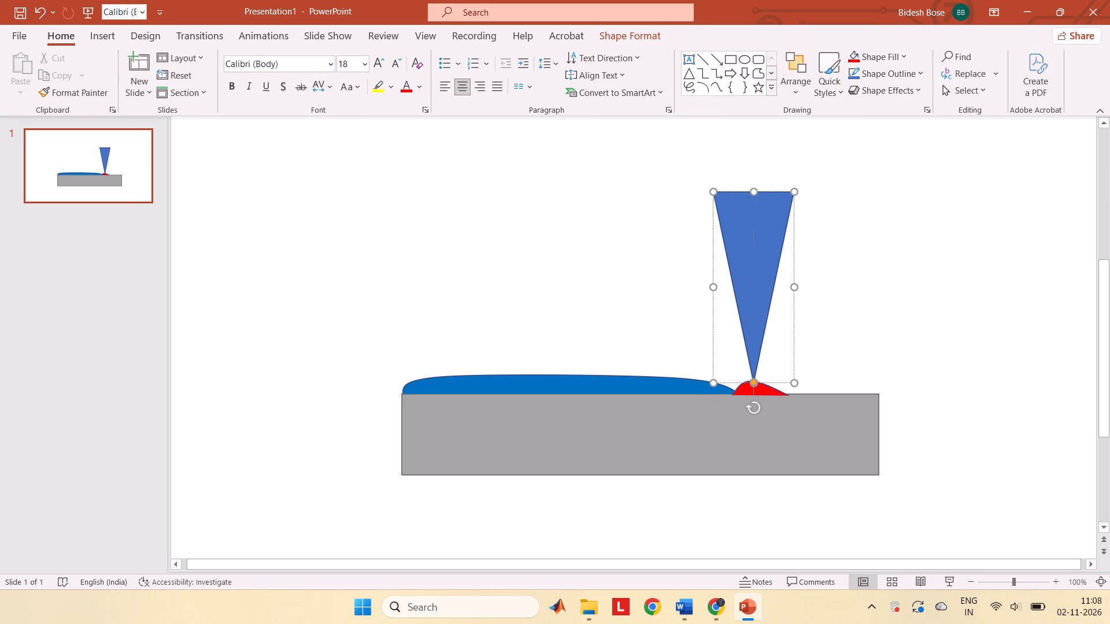
pyautogui.click(760, 217)
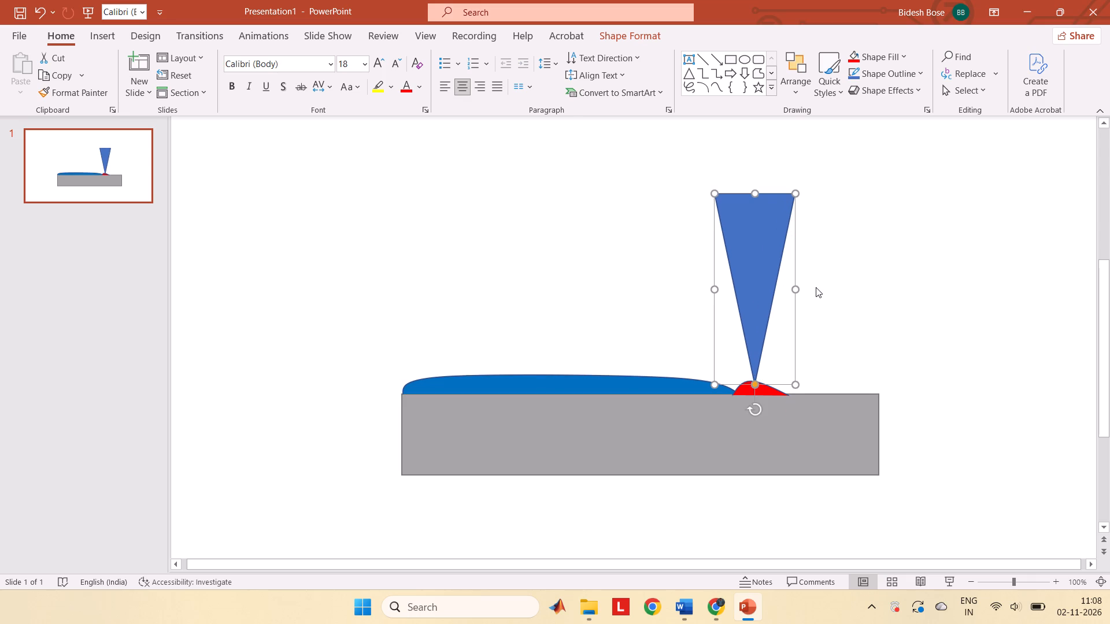
pyautogui.click(775, 276)
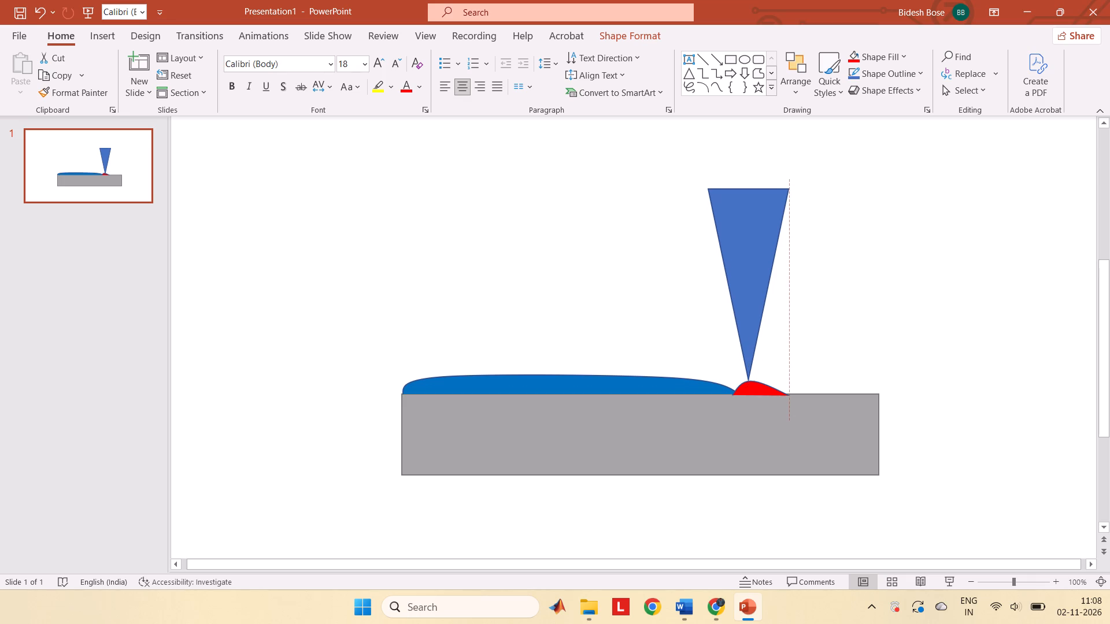
pyautogui.click(822, 264)
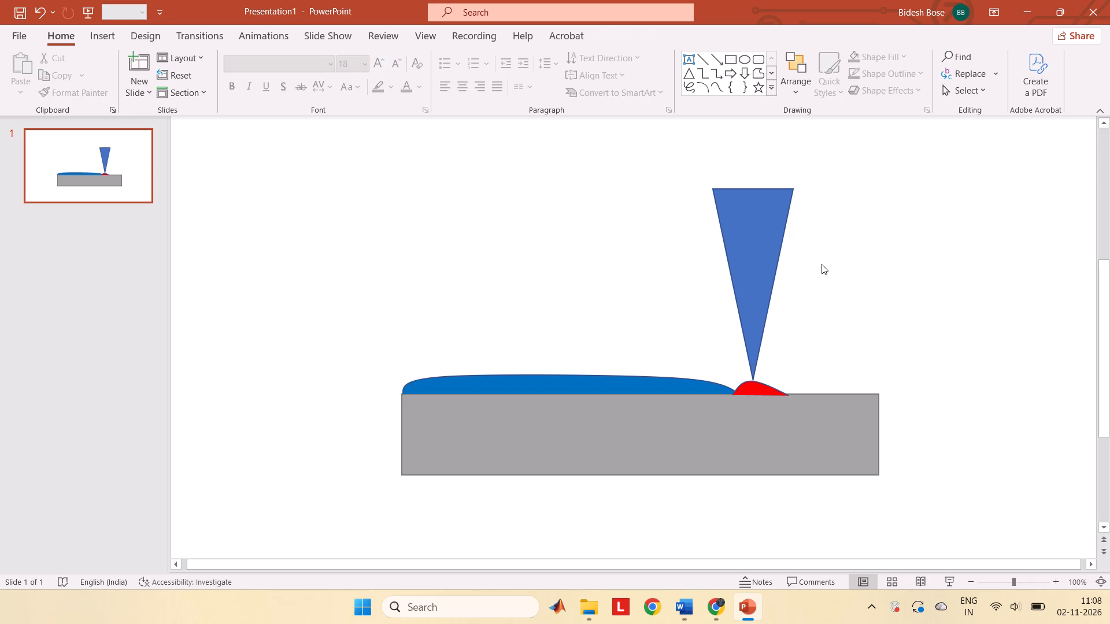
# Fill the inverted triangle with the standard yellow colour.
pyautogui.click(757, 231)
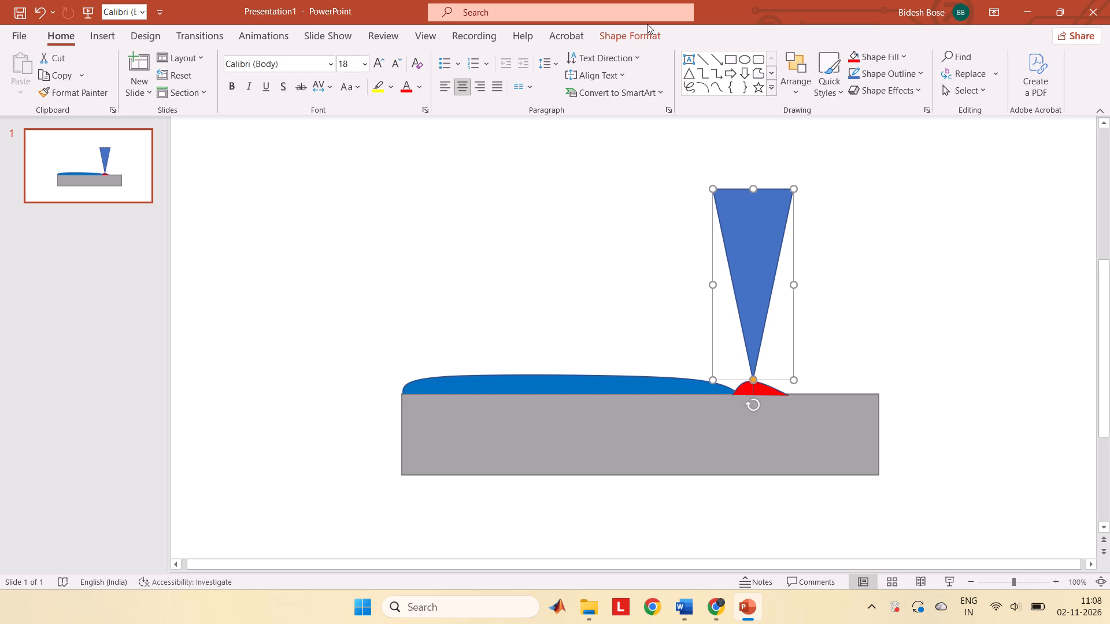
pyautogui.click(649, 39)
pyautogui.click(559, 65)
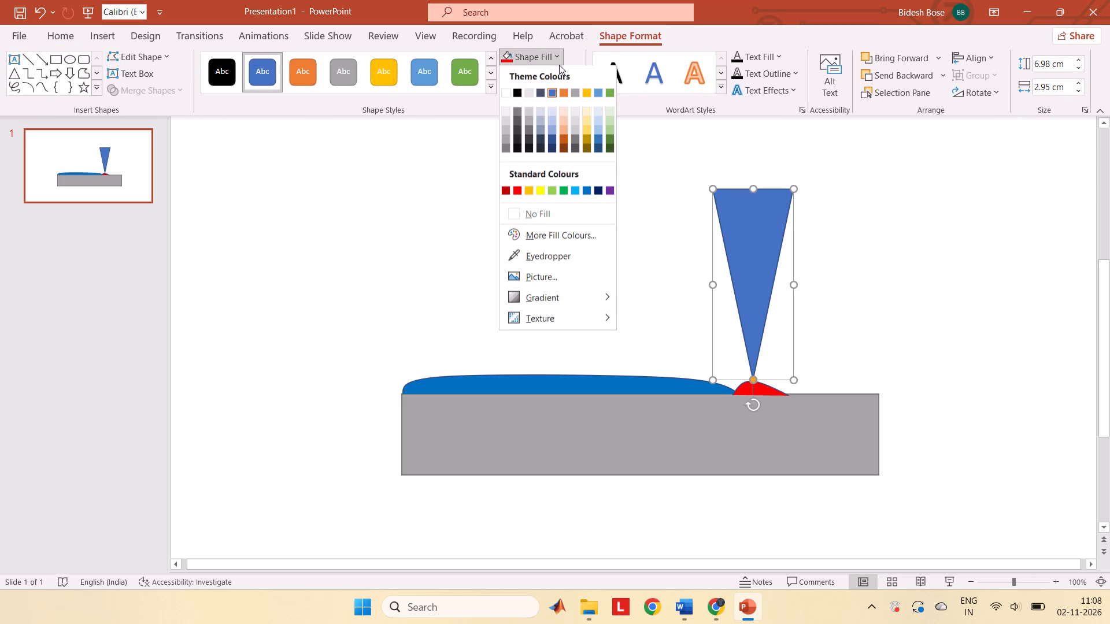
pyautogui.click(539, 191)
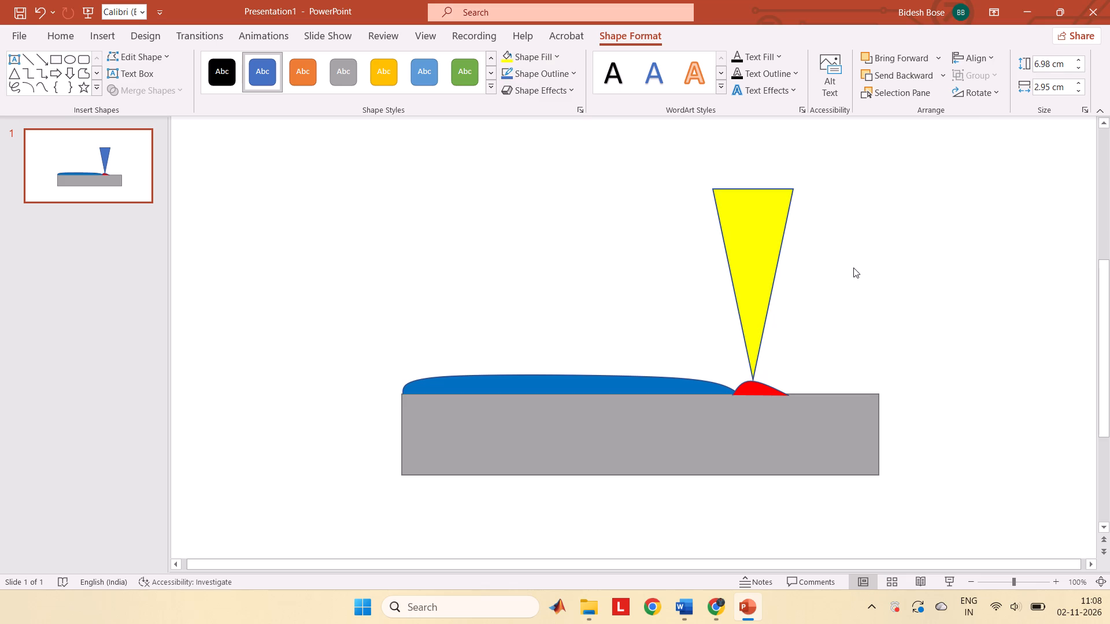
pyautogui.click(853, 268)
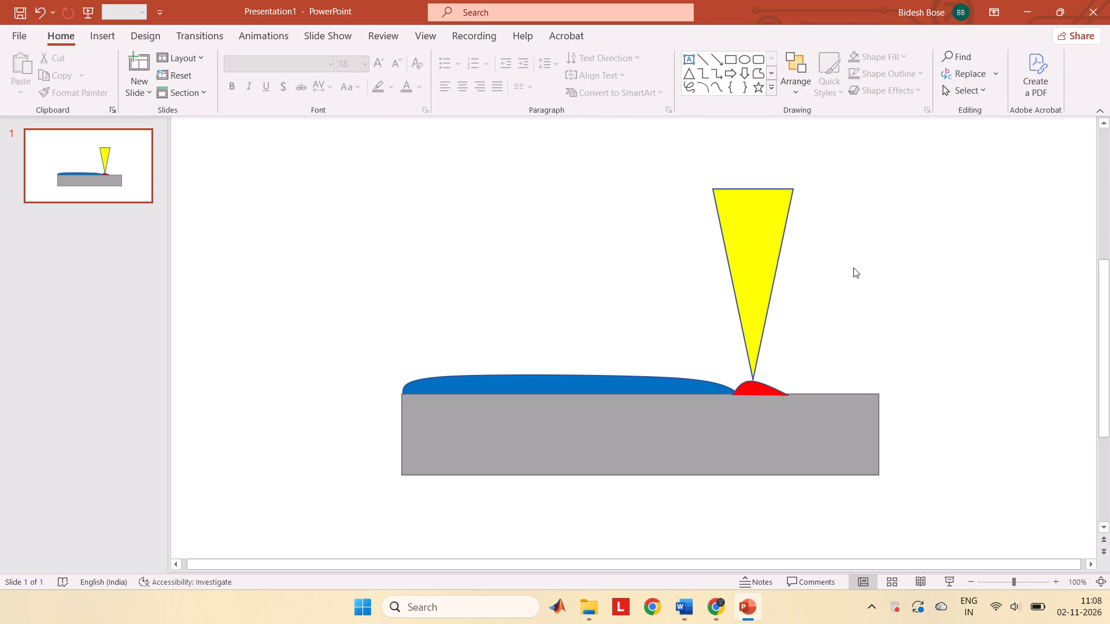
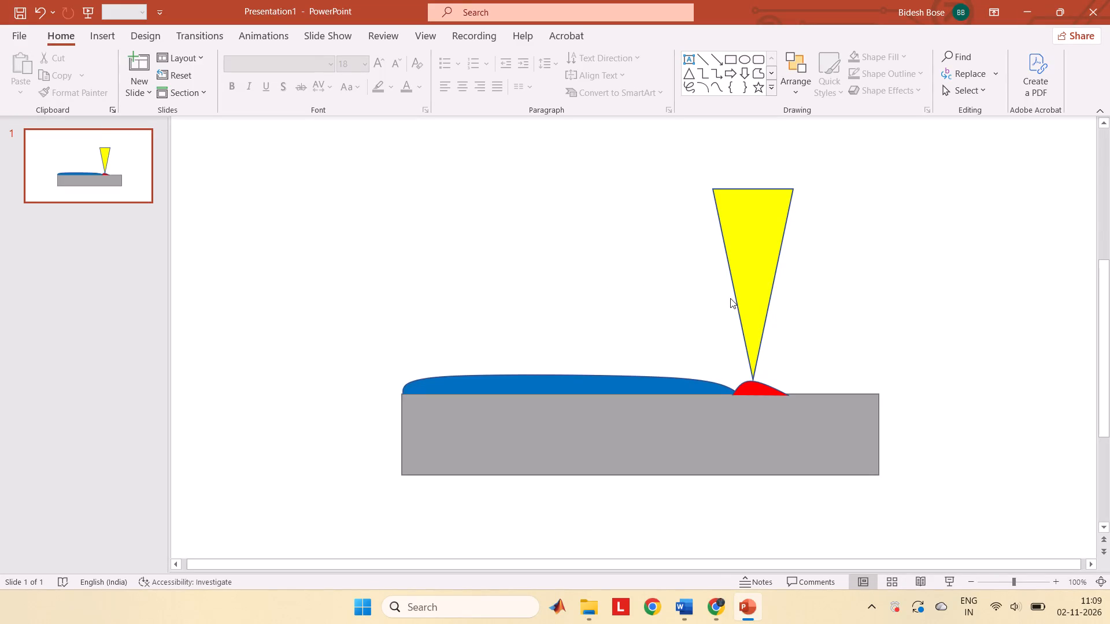
# Shorten the inverted yellow triangle from its top edge, keeping its apex at the peak of the red shape.
pyautogui.click(752, 280)
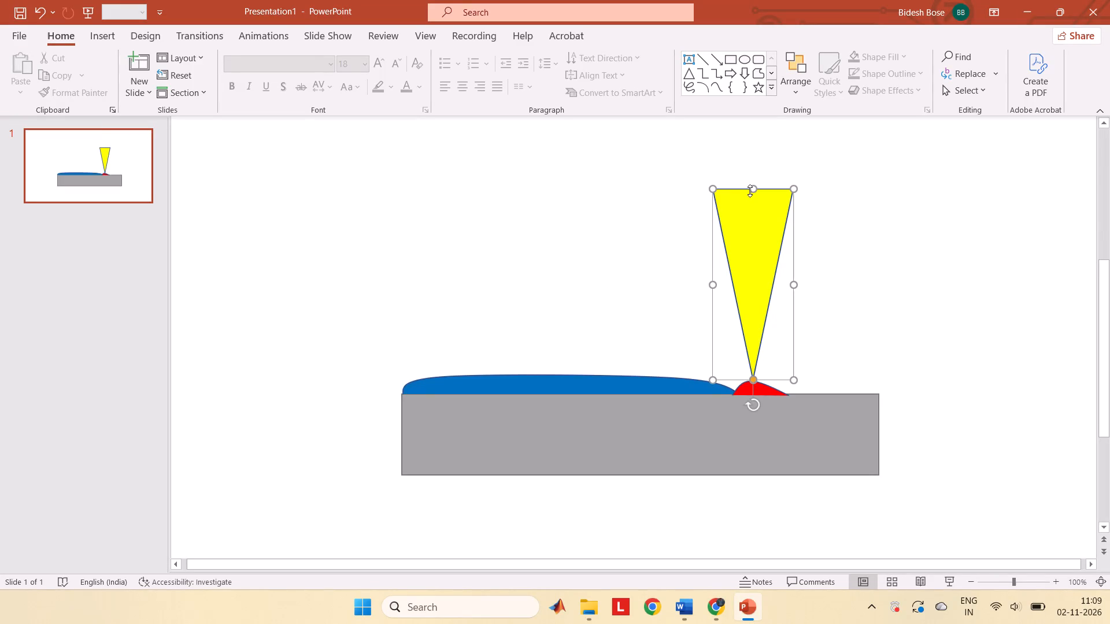
pyautogui.moveTo(754, 188); pyautogui.dragTo(749, 218)
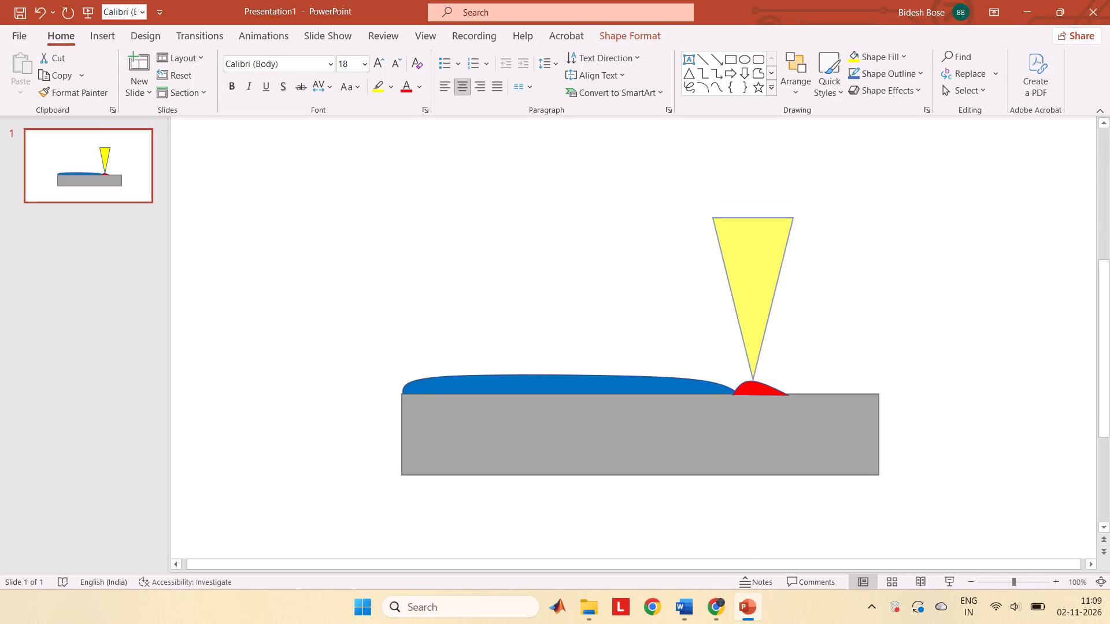
pyautogui.moveTo(749, 218); pyautogui.dragTo(749, 220)
# Shorten the grey rectangle by pulling in both its right and left ends.
pyautogui.click(870, 425)
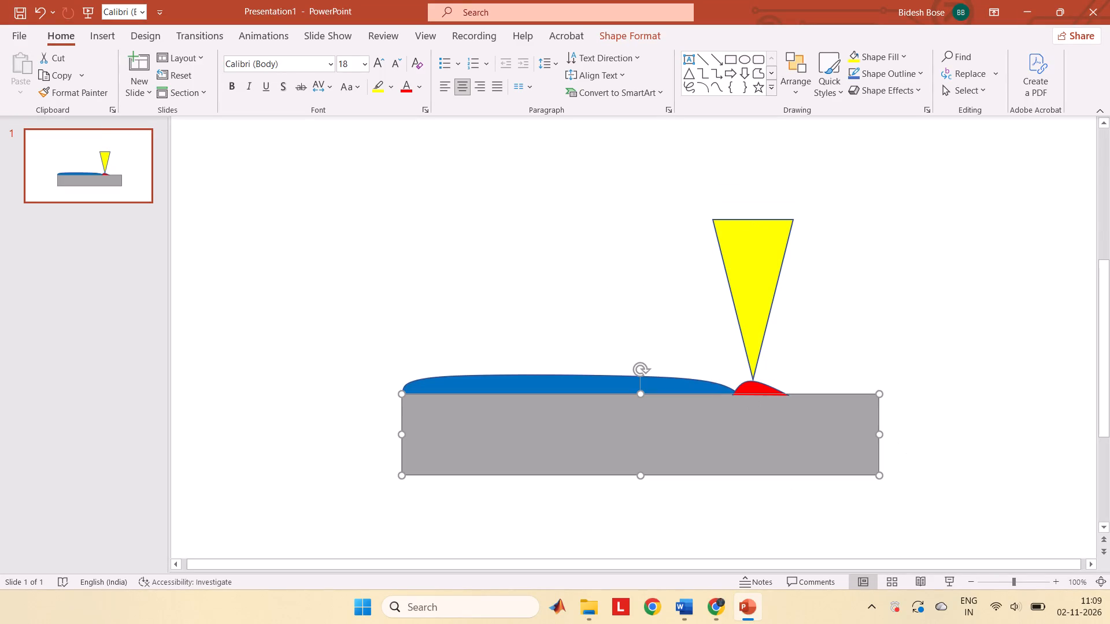
pyautogui.moveTo(879, 437); pyautogui.dragTo(826, 438)
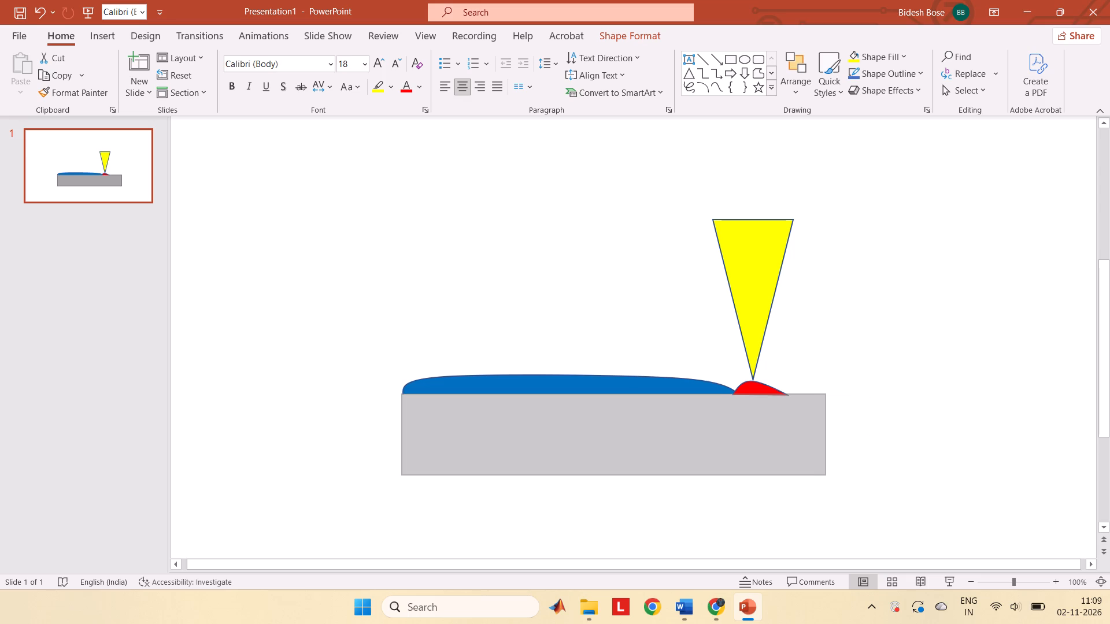
pyautogui.moveTo(826, 438); pyautogui.dragTo(864, 438)
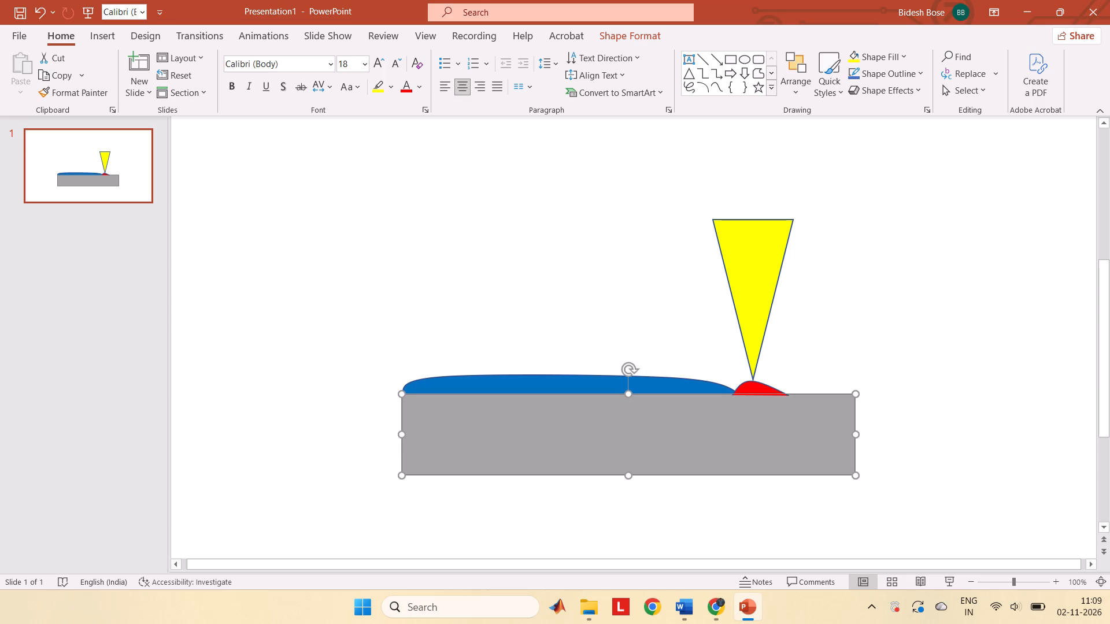
pyautogui.click(396, 435)
pyautogui.click(419, 434)
pyautogui.moveTo(402, 436); pyautogui.dragTo(424, 440)
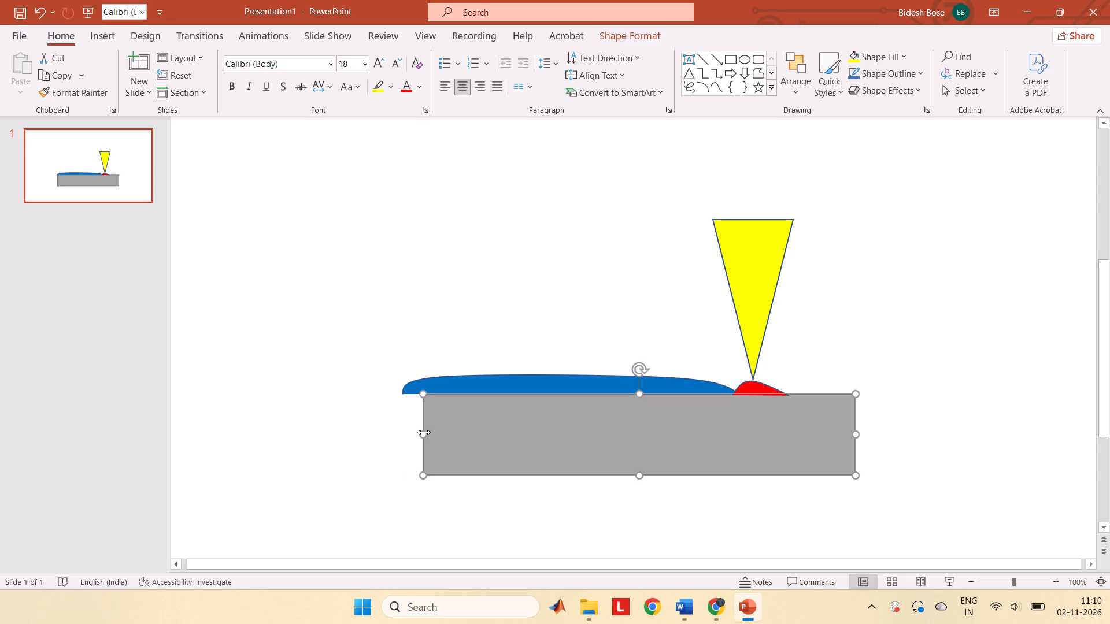
# Shorten the blue shape from its left end, keeping its other end against the red shape.
pyautogui.click(437, 384)
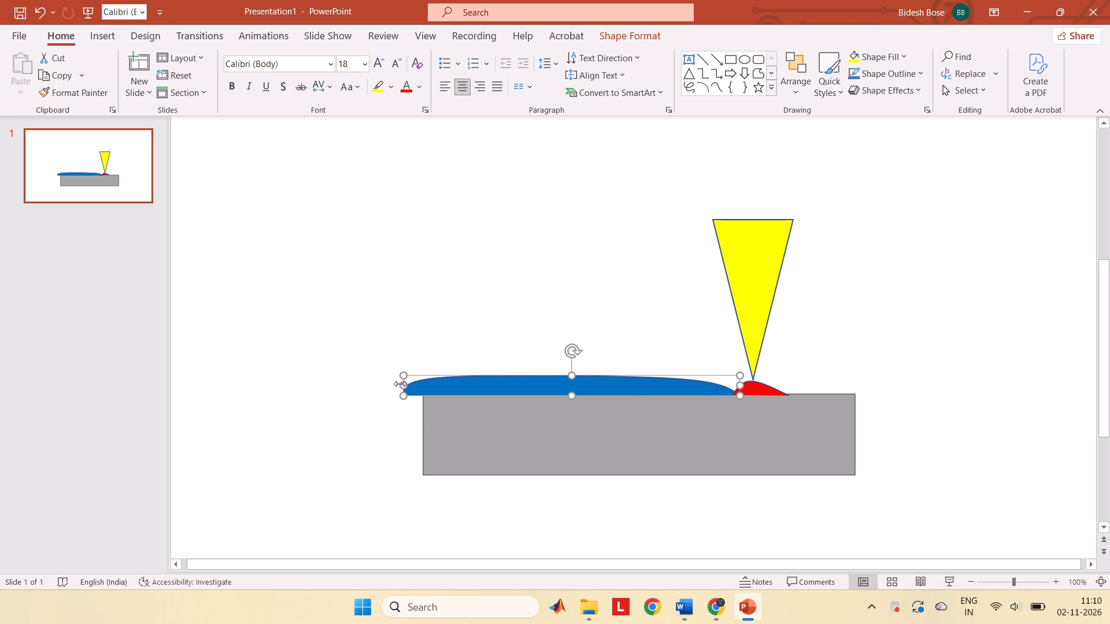
pyautogui.moveTo(402, 382); pyautogui.dragTo(456, 387)
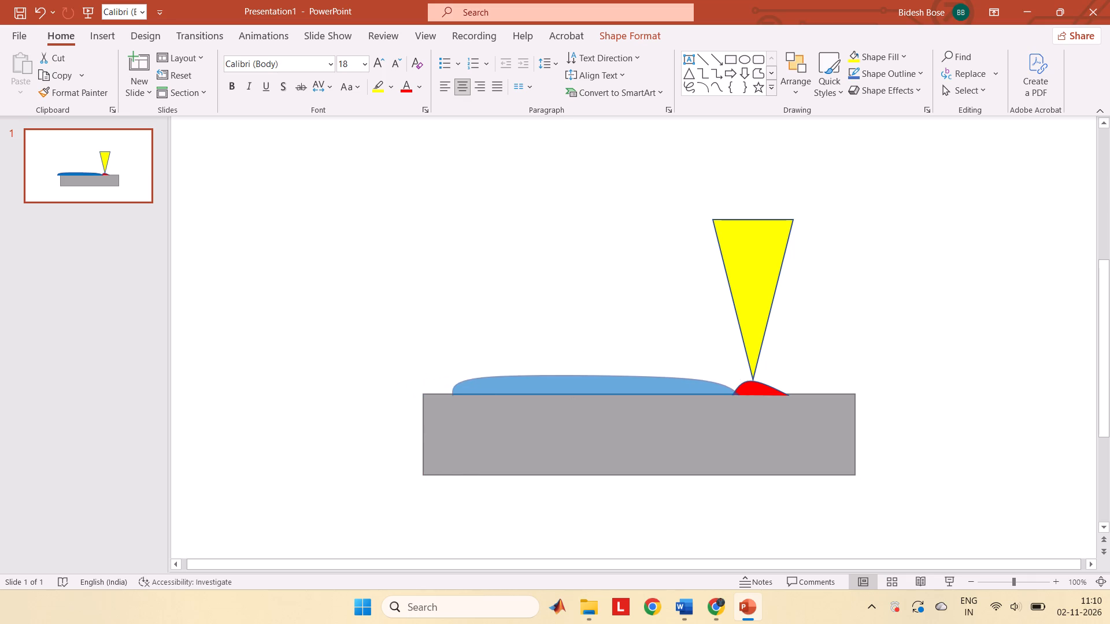
pyautogui.moveTo(456, 387); pyautogui.dragTo(490, 389)
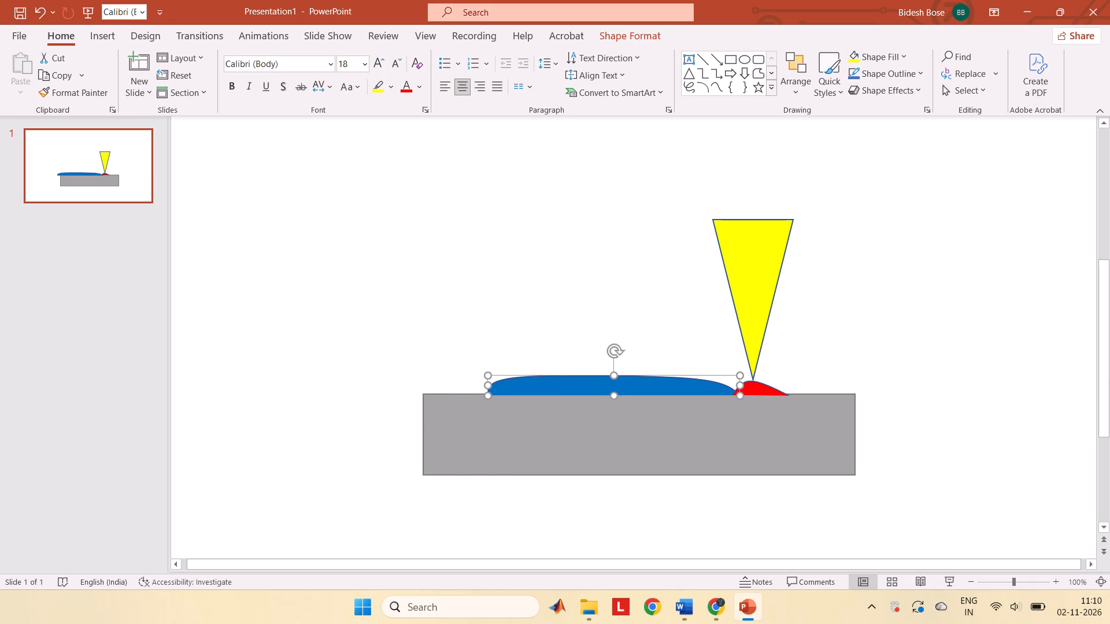
# Pull in the grey rectangle's left end so it is flush with the left end of the blue shape.
pyautogui.click(435, 431)
pyautogui.moveTo(423, 436); pyautogui.dragTo(482, 430)
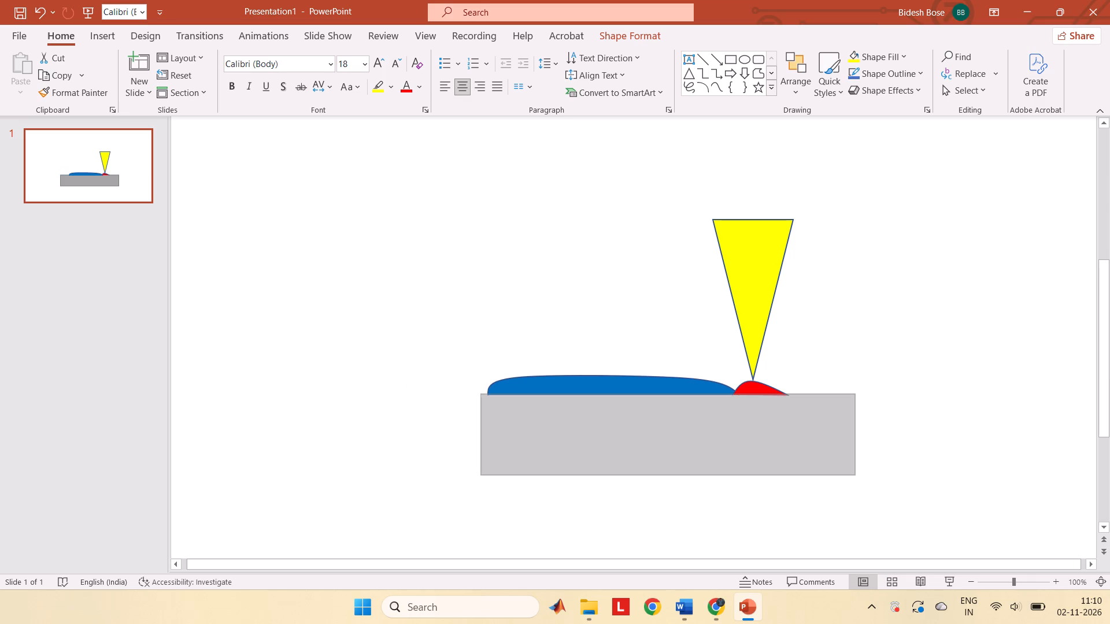
pyautogui.moveTo(482, 430); pyautogui.dragTo(486, 432)
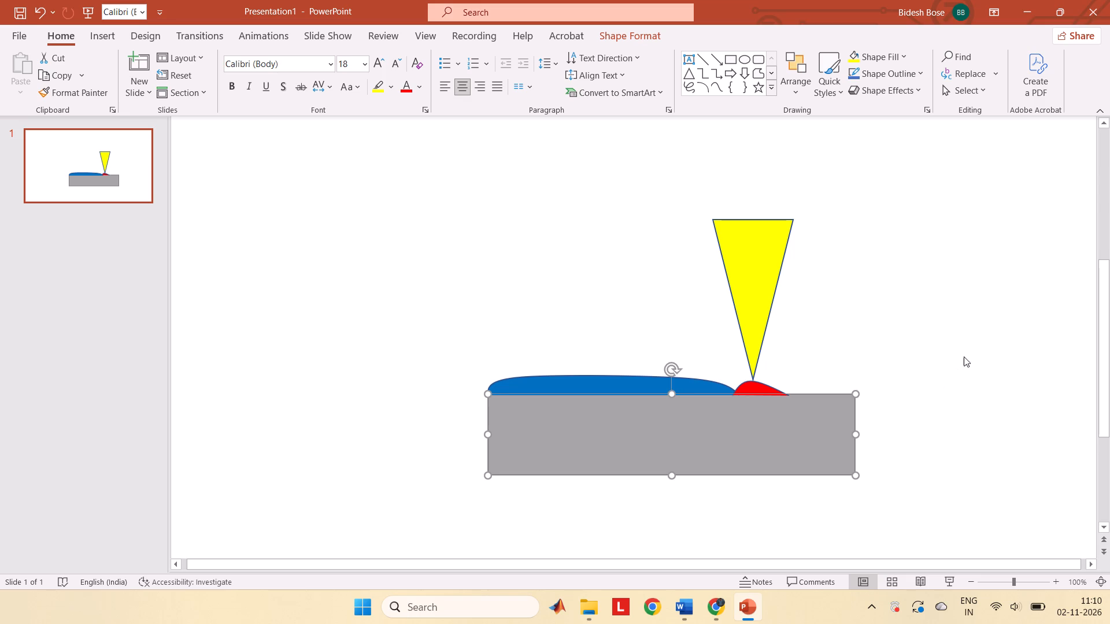
pyautogui.click(964, 356)
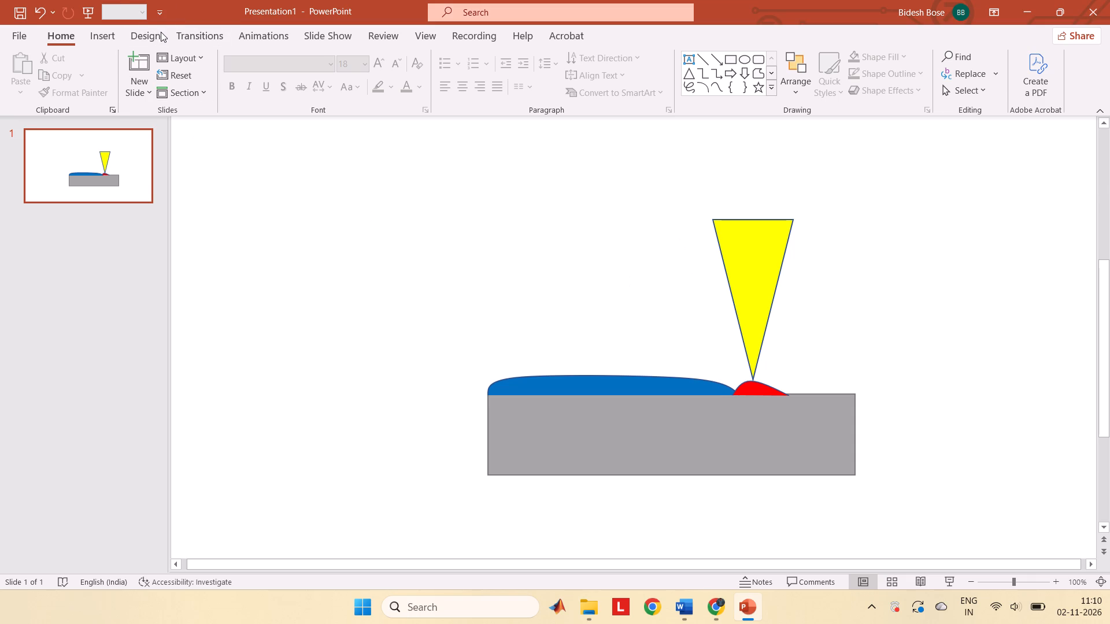
# Draw a right block arrow about 2.29 cm high and 0.89 cm wide left of the triangle, tilted down toward the red shape.
pyautogui.click(87, 39)
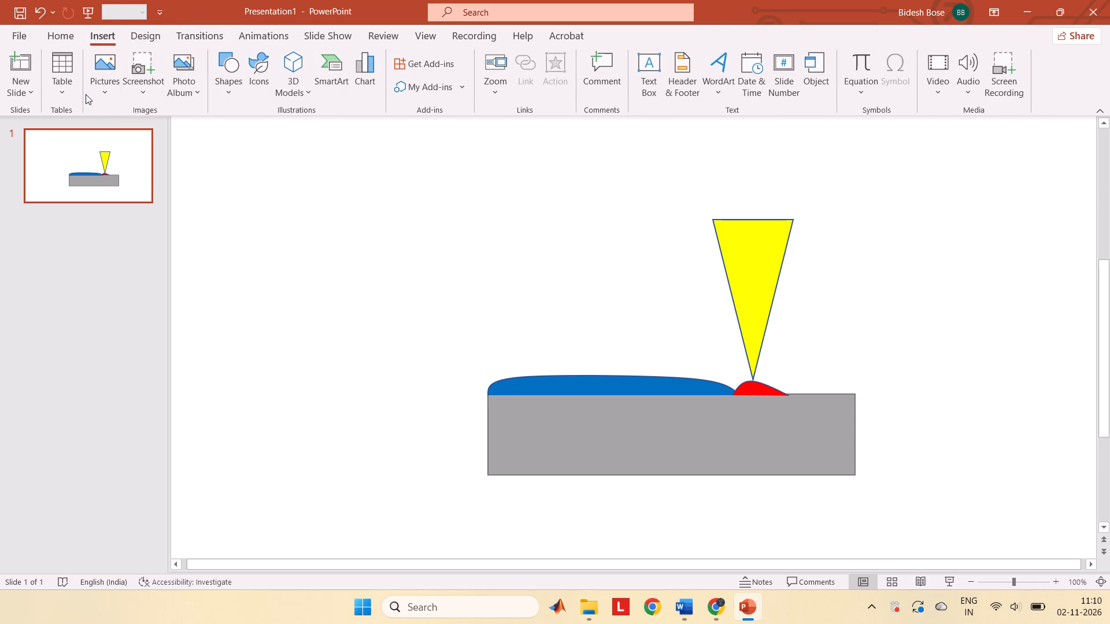
pyautogui.click(221, 71)
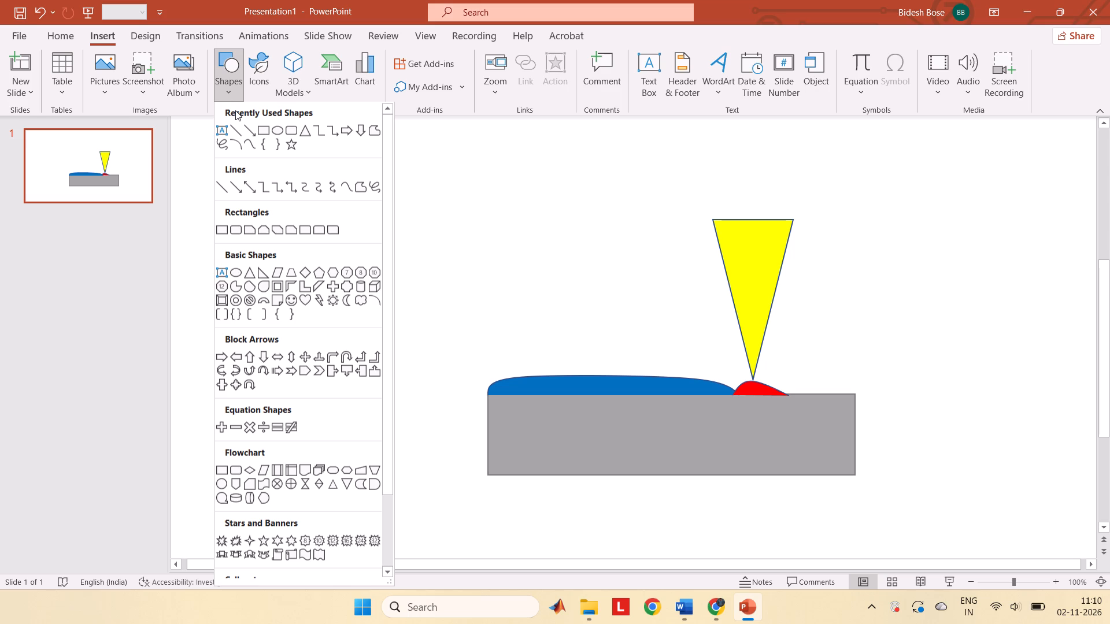
pyautogui.click(349, 127)
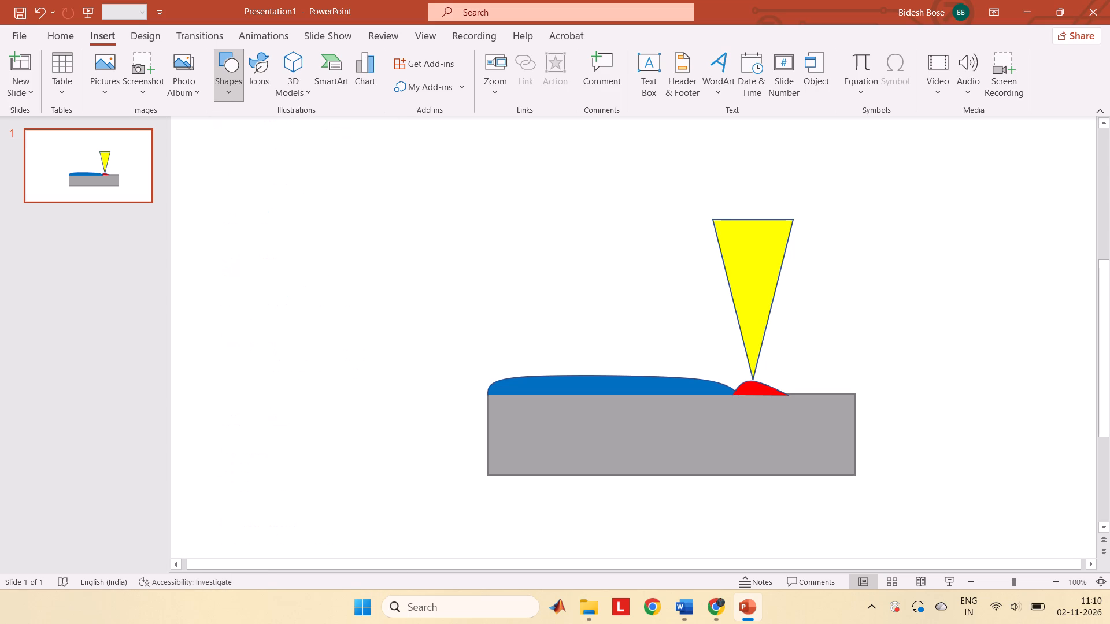
pyautogui.moveTo(663, 233); pyautogui.dragTo(686, 274)
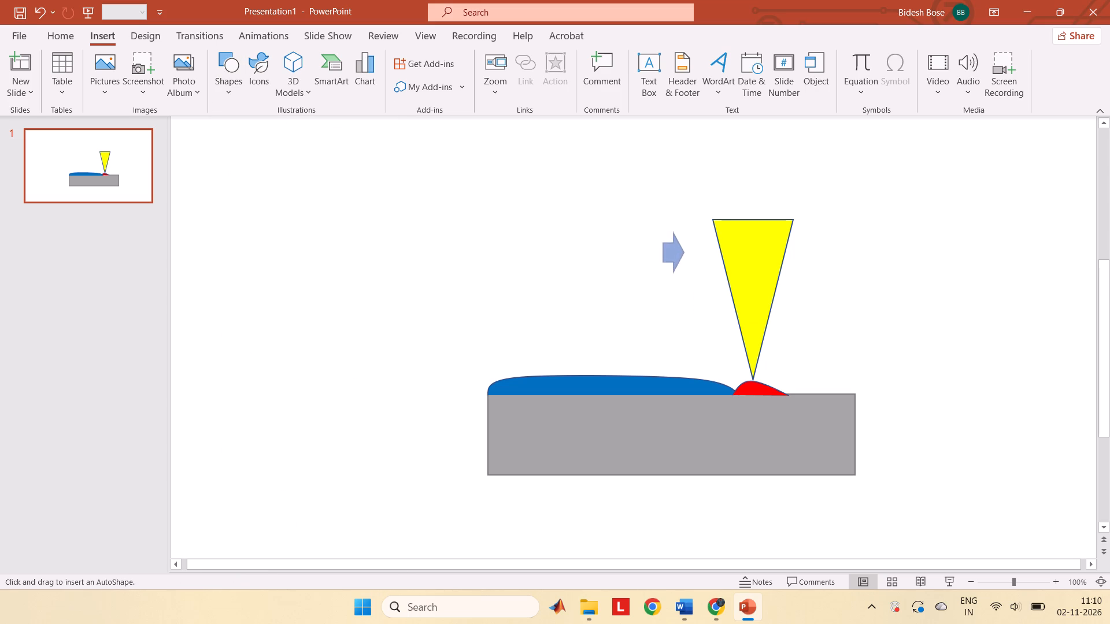
pyautogui.moveTo(686, 274); pyautogui.dragTo(689, 299)
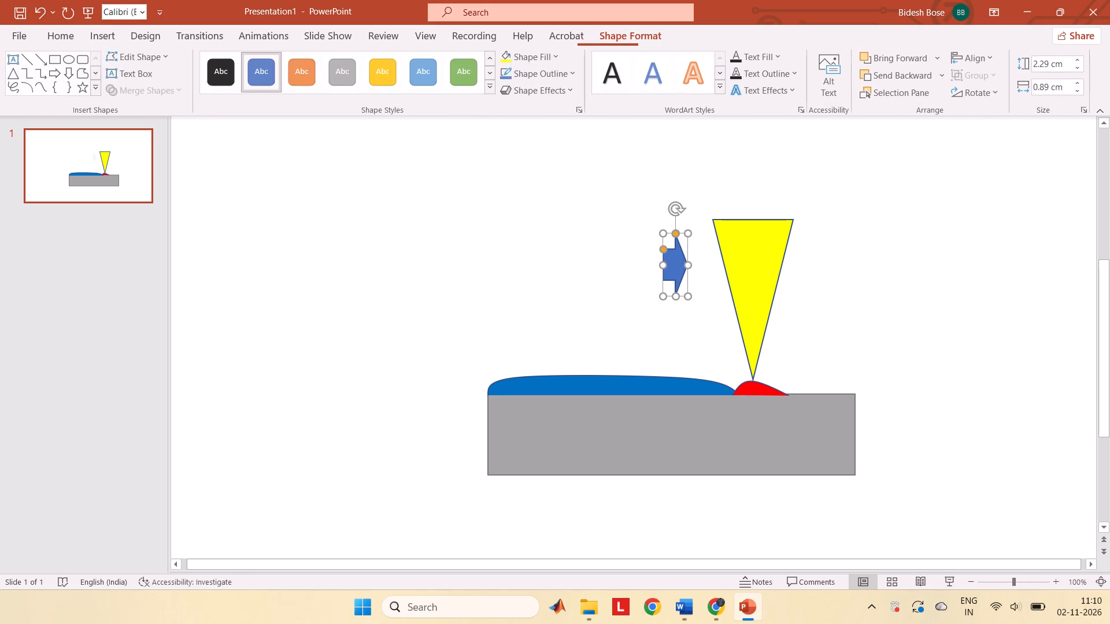
pyautogui.moveTo(675, 210); pyautogui.dragTo(699, 221)
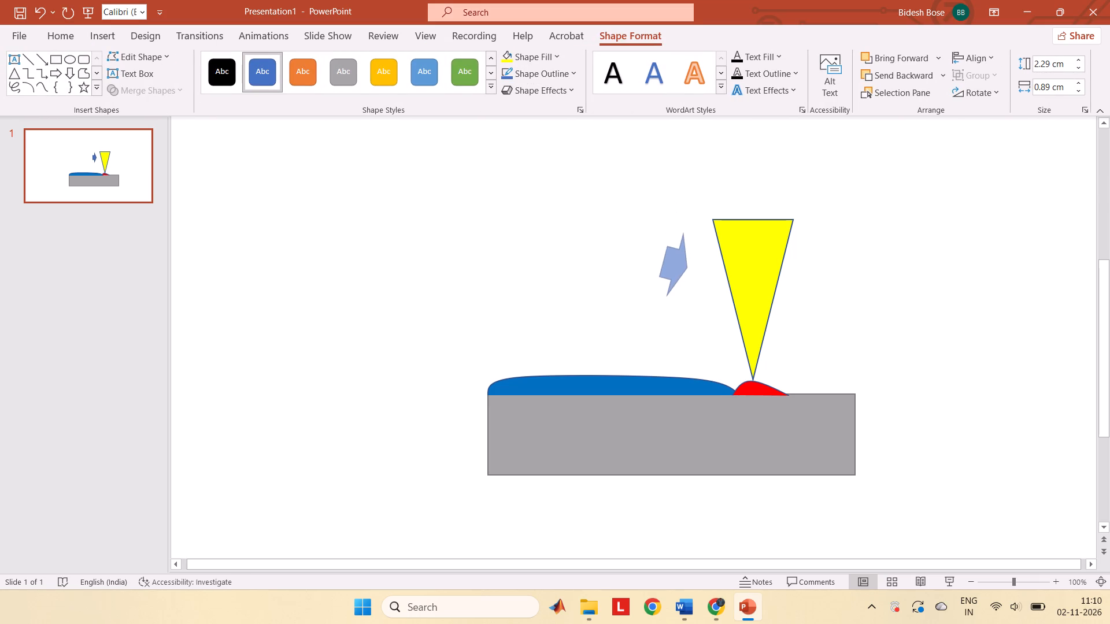
pyautogui.moveTo(699, 221); pyautogui.dragTo(718, 239)
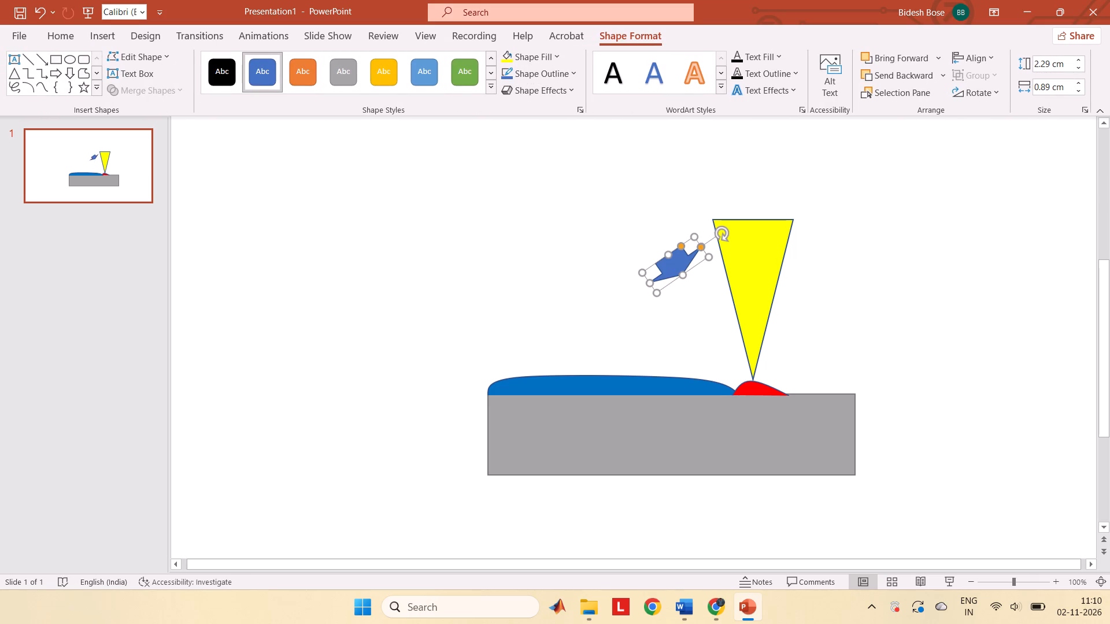
# Lengthen the tilted arrow to about 4.19 cm and narrow it to about 1.27 cm, placing it just left of the triangle.
pyautogui.moveTo(680, 277); pyautogui.dragTo(720, 346)
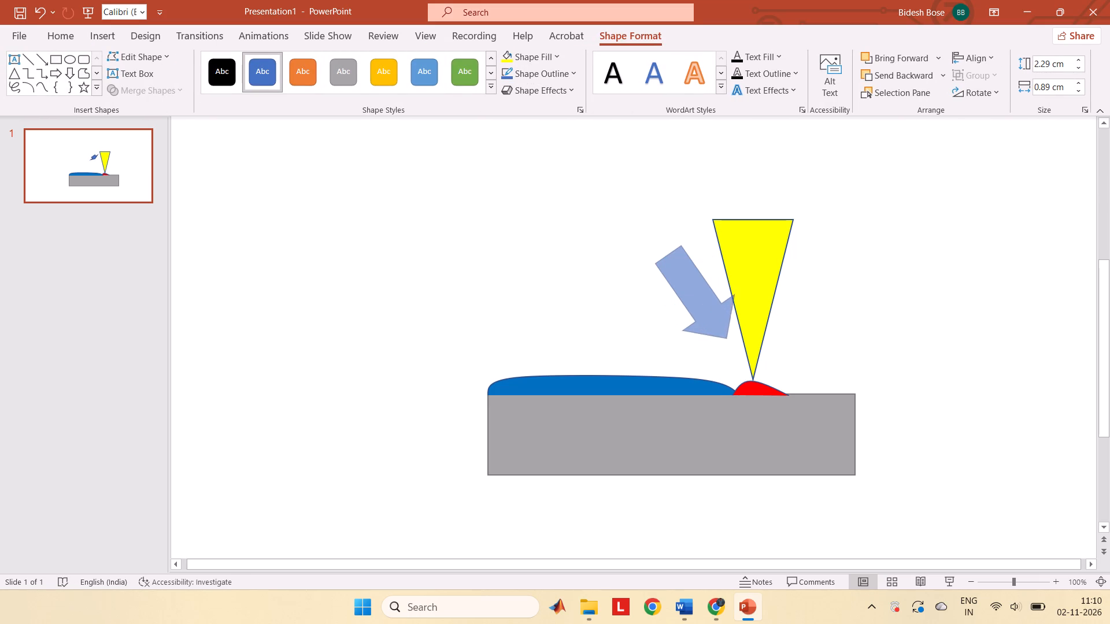
pyautogui.moveTo(720, 346); pyautogui.dragTo(724, 356)
pyautogui.moveTo(703, 300); pyautogui.dragTo(689, 300)
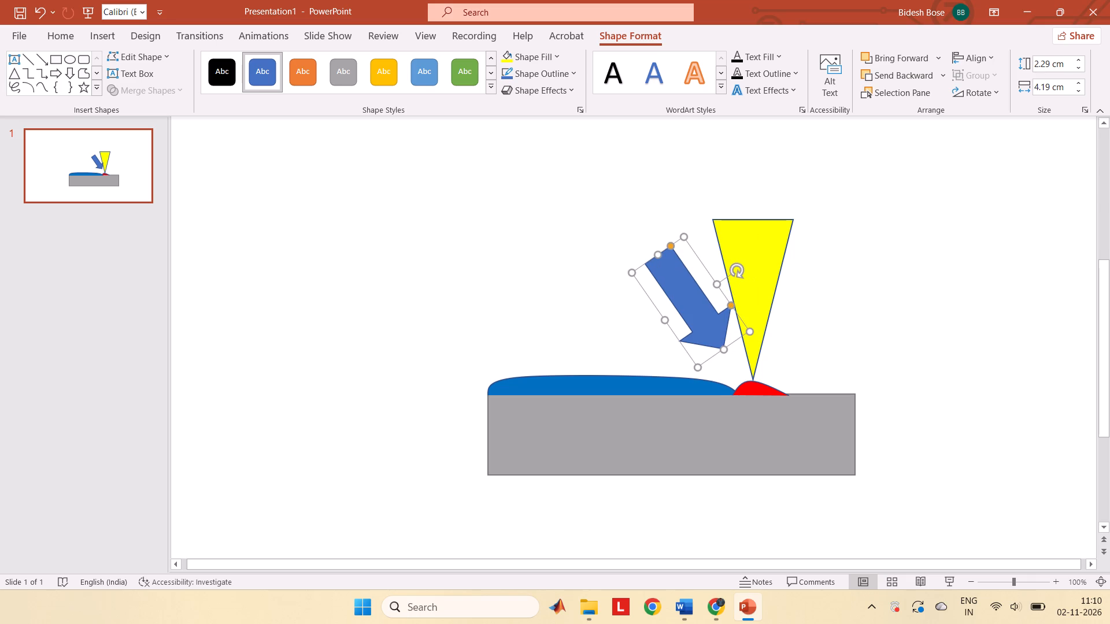
pyautogui.moveTo(664, 320); pyautogui.dragTo(668, 320)
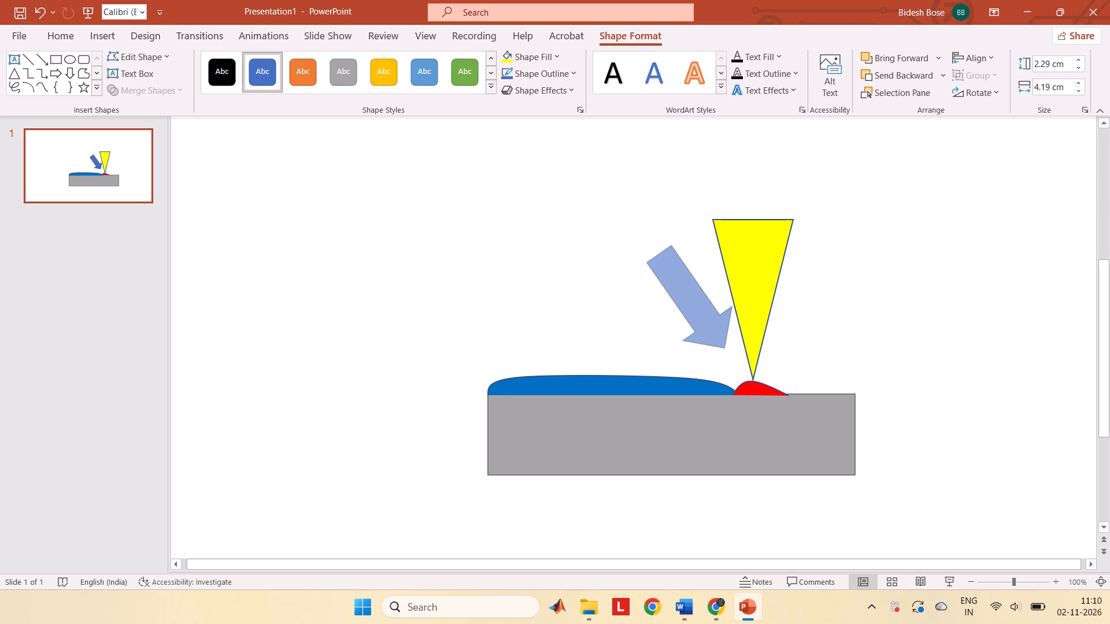
pyautogui.moveTo(668, 320); pyautogui.dragTo(689, 303)
pyautogui.moveTo(702, 286); pyautogui.dragTo(675, 283)
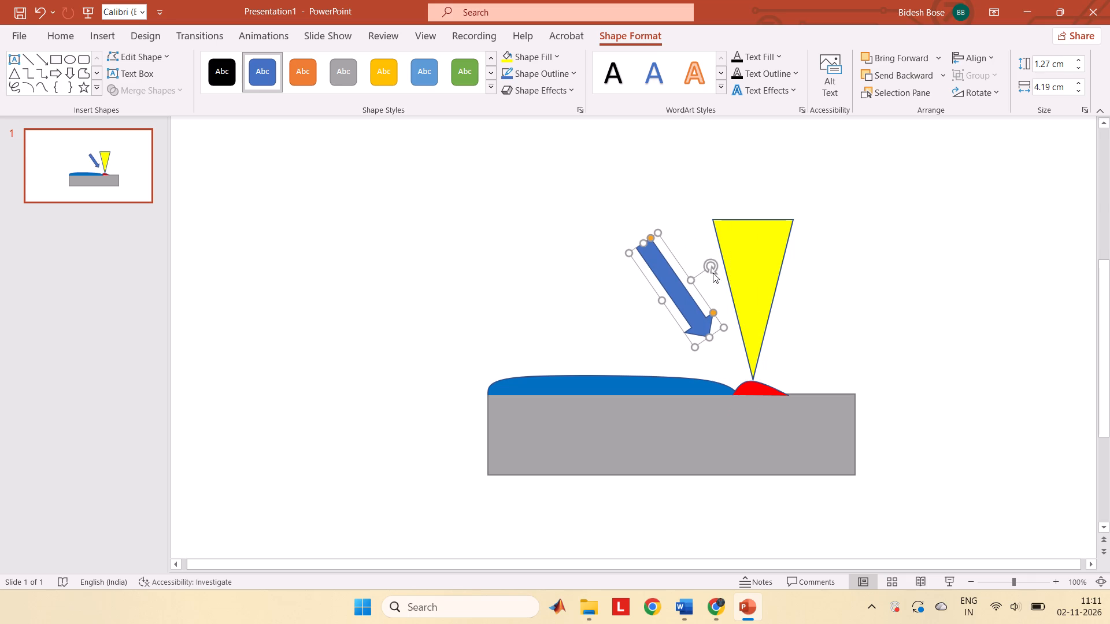
# Rotate the block arrow to a steeper downward angle and move it closer to the triangle's sloping left side.
pyautogui.moveTo(713, 268); pyautogui.dragTo(719, 277)
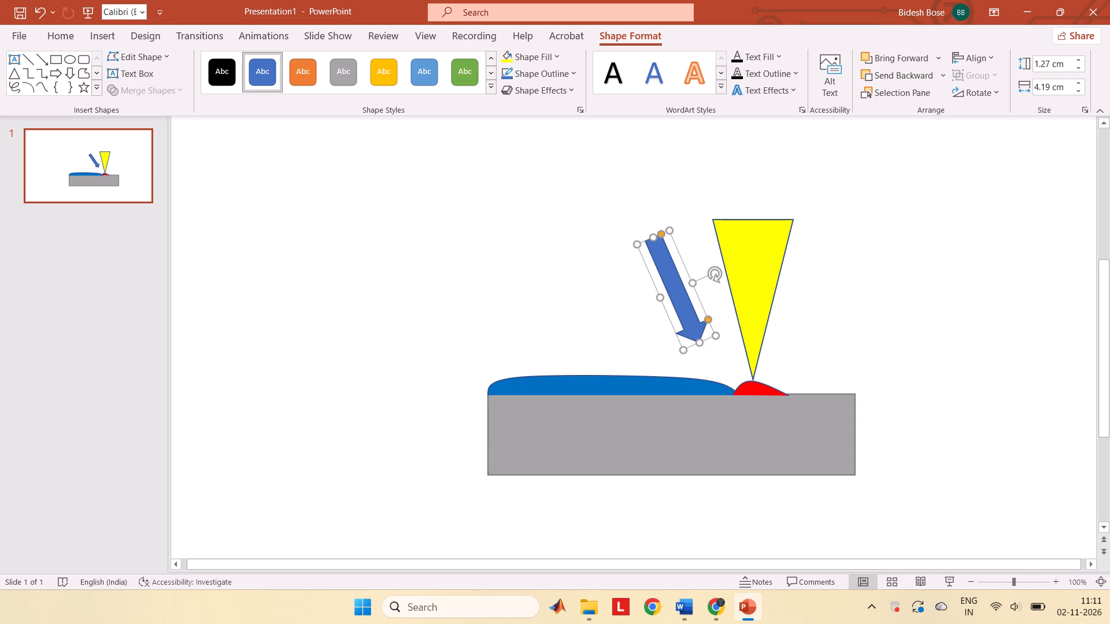
pyautogui.moveTo(673, 276); pyautogui.dragTo(678, 273)
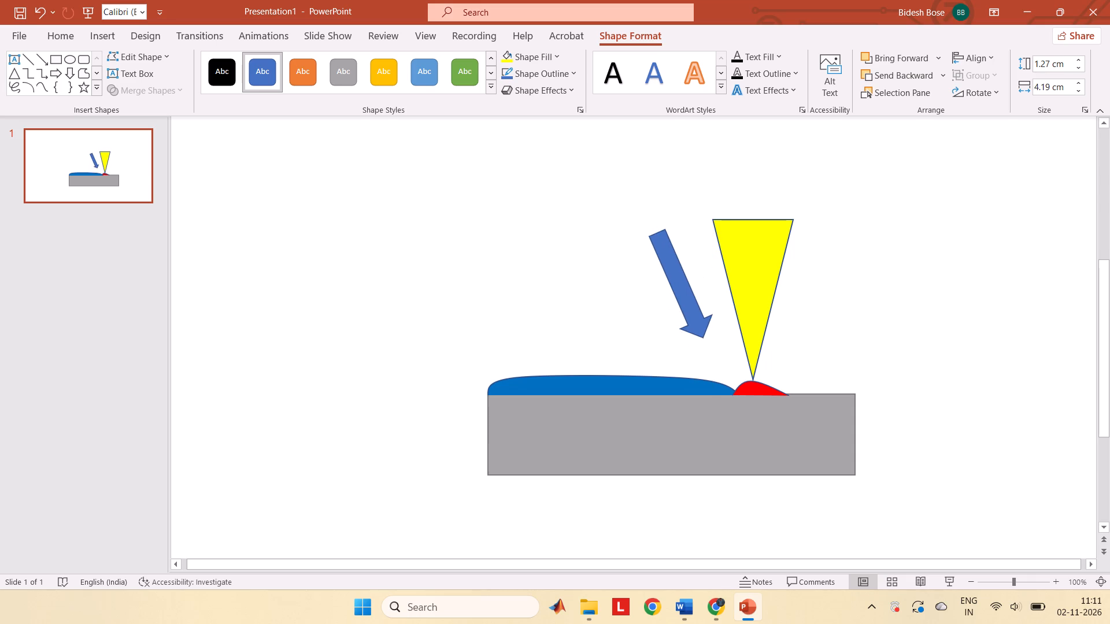
pyautogui.moveTo(678, 273); pyautogui.dragTo(683, 274)
# Narrow the block arrow to about 0.48 cm.
pyautogui.moveTo(673, 291); pyautogui.dragTo(676, 292)
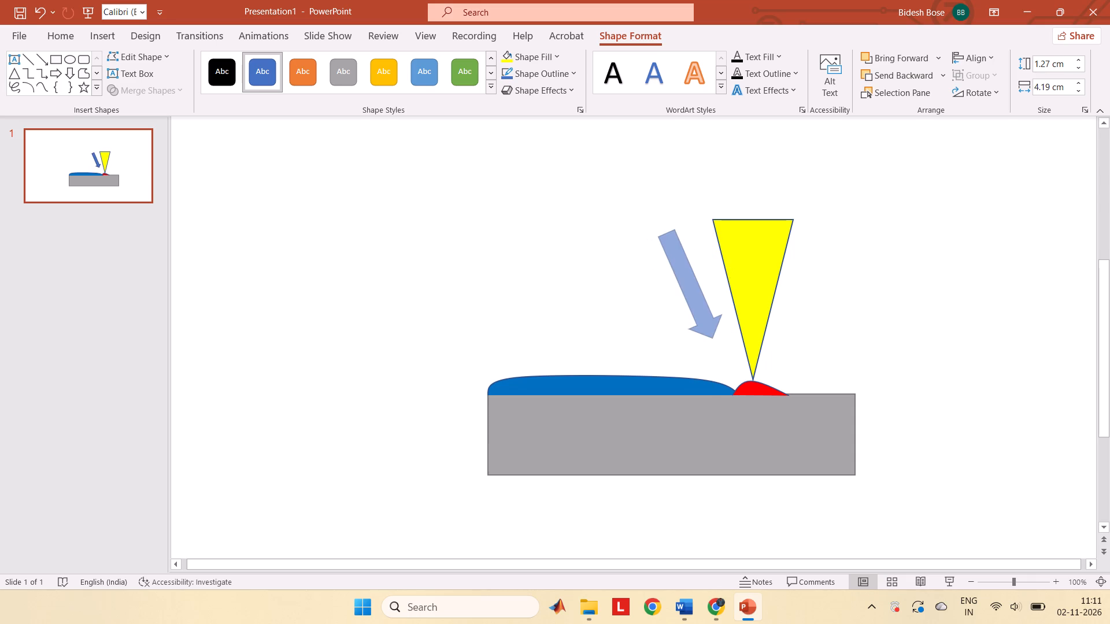
pyautogui.moveTo(676, 292); pyautogui.dragTo(697, 295)
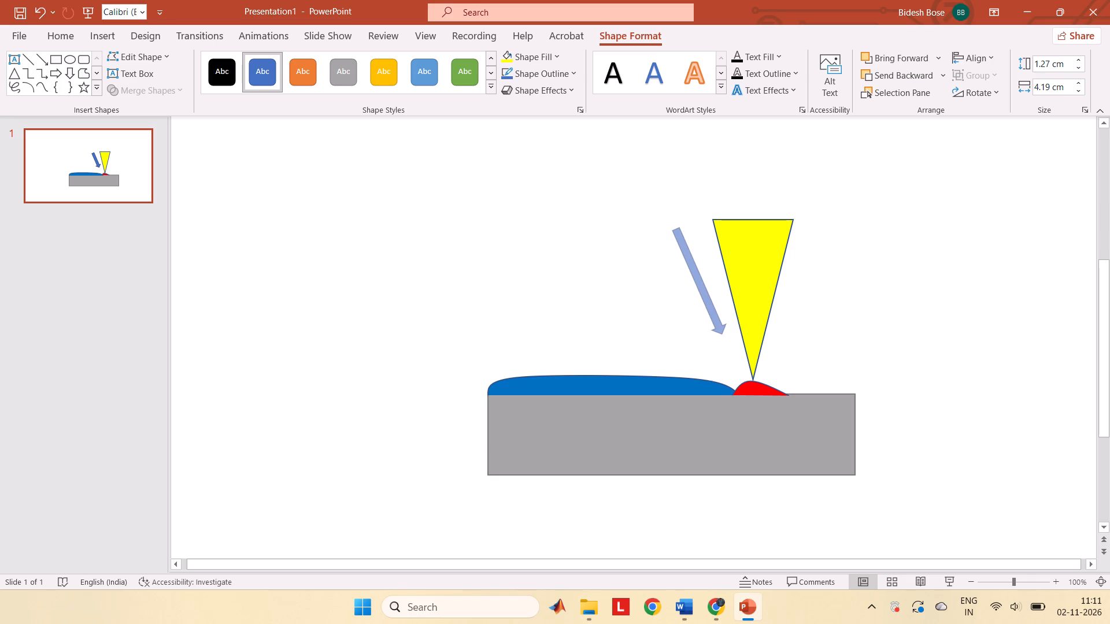
pyautogui.moveTo(697, 295); pyautogui.dragTo(699, 295)
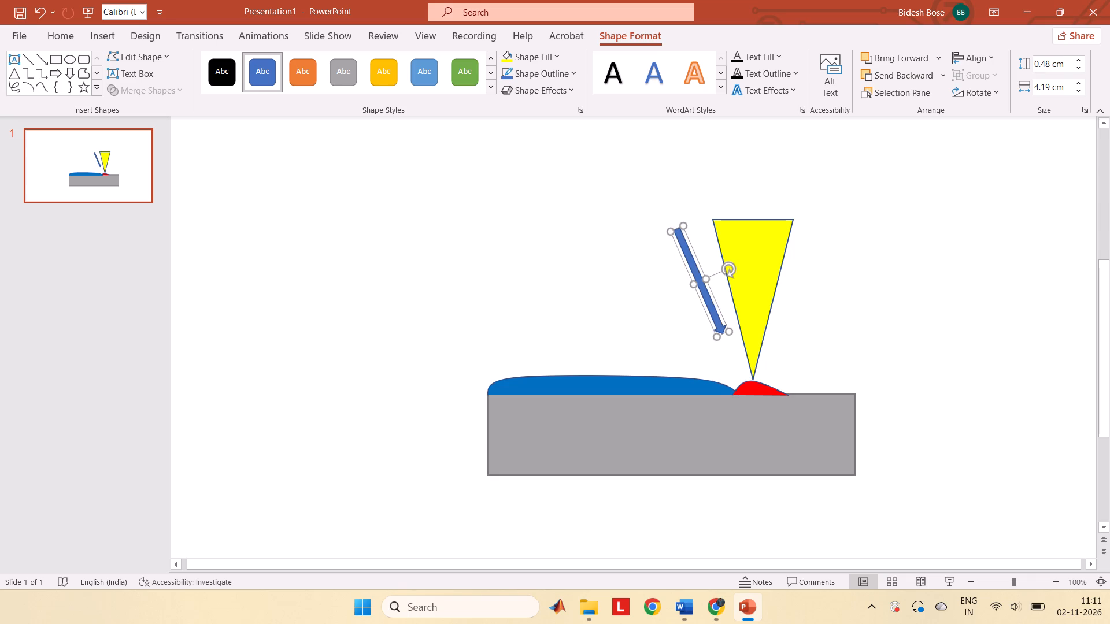
# Shift the thin arrow slightly away from the triangle and rotate it a little steeper.
pyautogui.click(701, 268)
pyautogui.moveTo(698, 266); pyautogui.dragTo(694, 263)
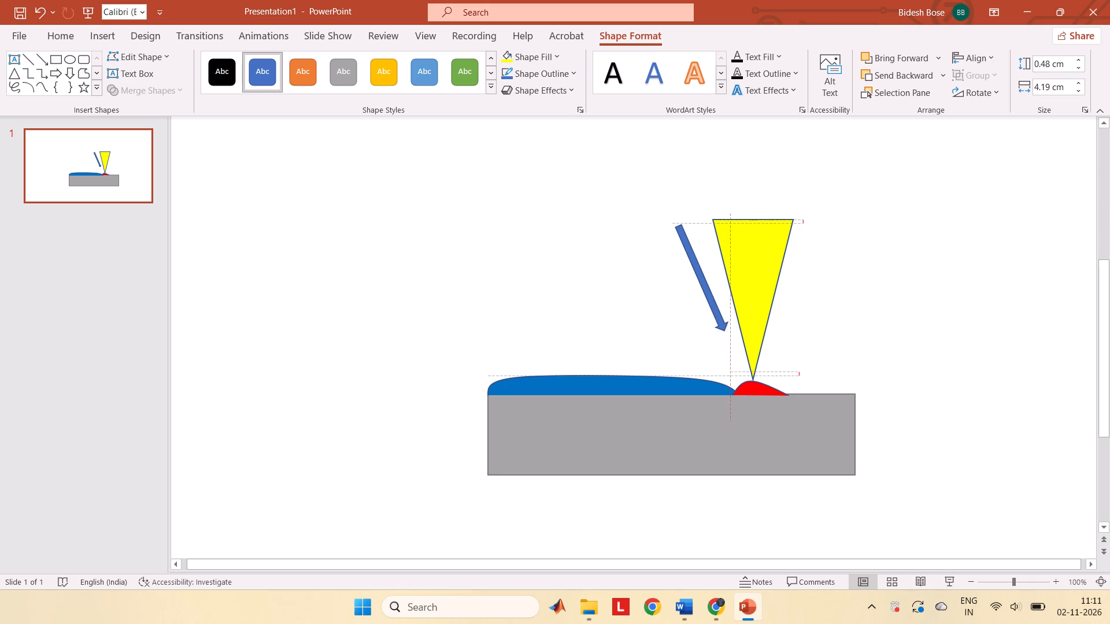
pyautogui.moveTo(694, 263); pyautogui.dragTo(684, 265)
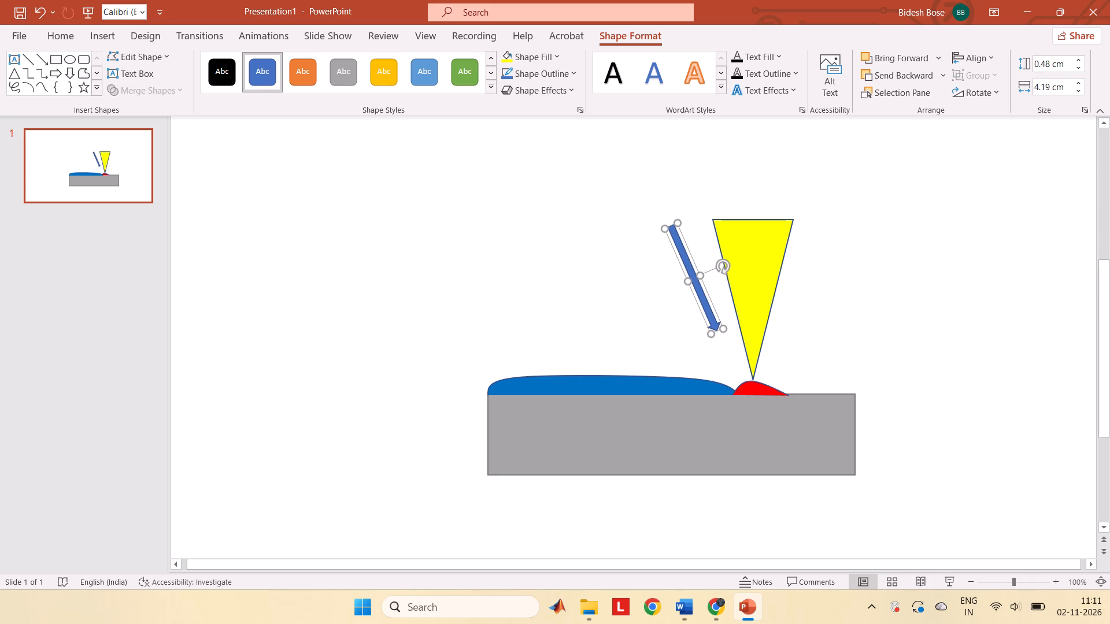
pyautogui.click(721, 265)
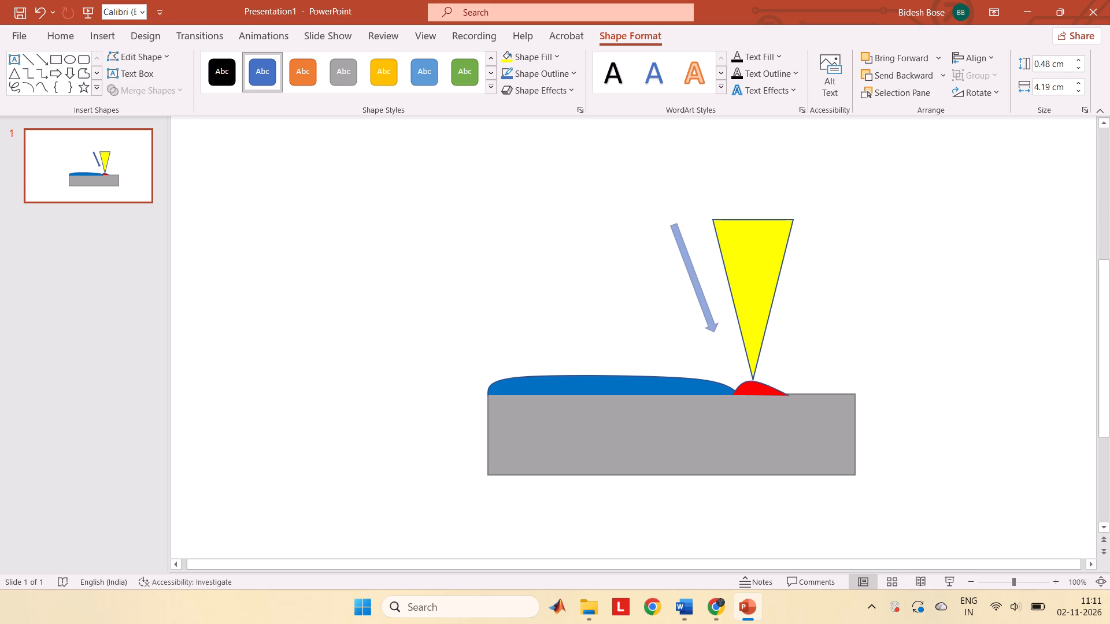
# Duplicate the thin arrow and place the copy on the right side of the triangle, level with the original.
pyautogui.click(693, 273)
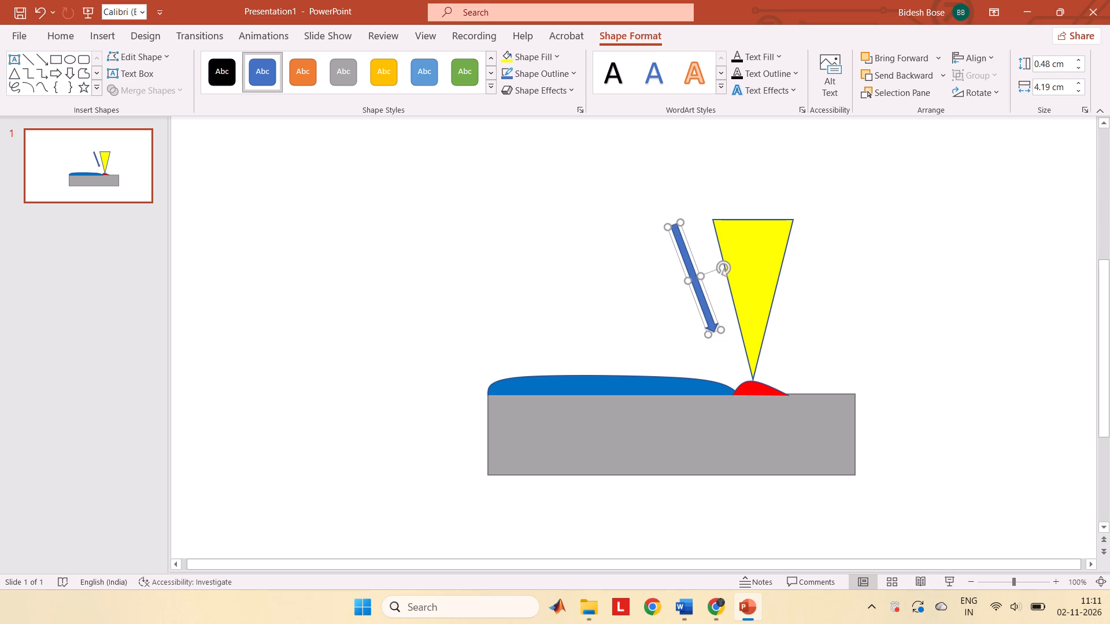
pyautogui.hotkey('ctrl', 'c')
pyautogui.hotkey('ctrl', 'v')
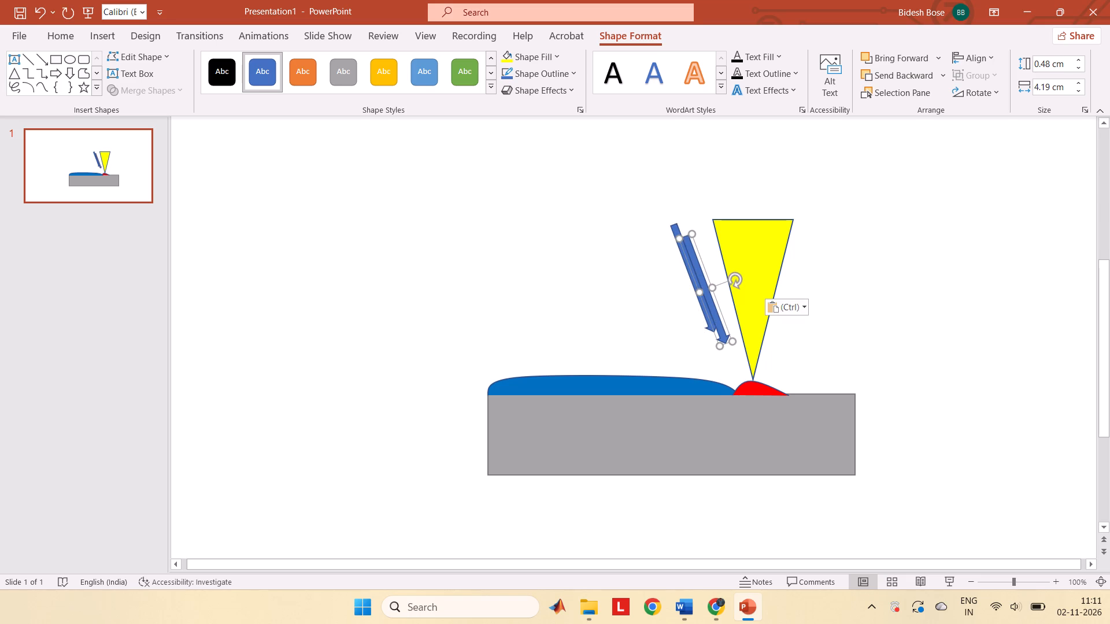
pyautogui.moveTo(693, 259); pyautogui.dragTo(828, 250)
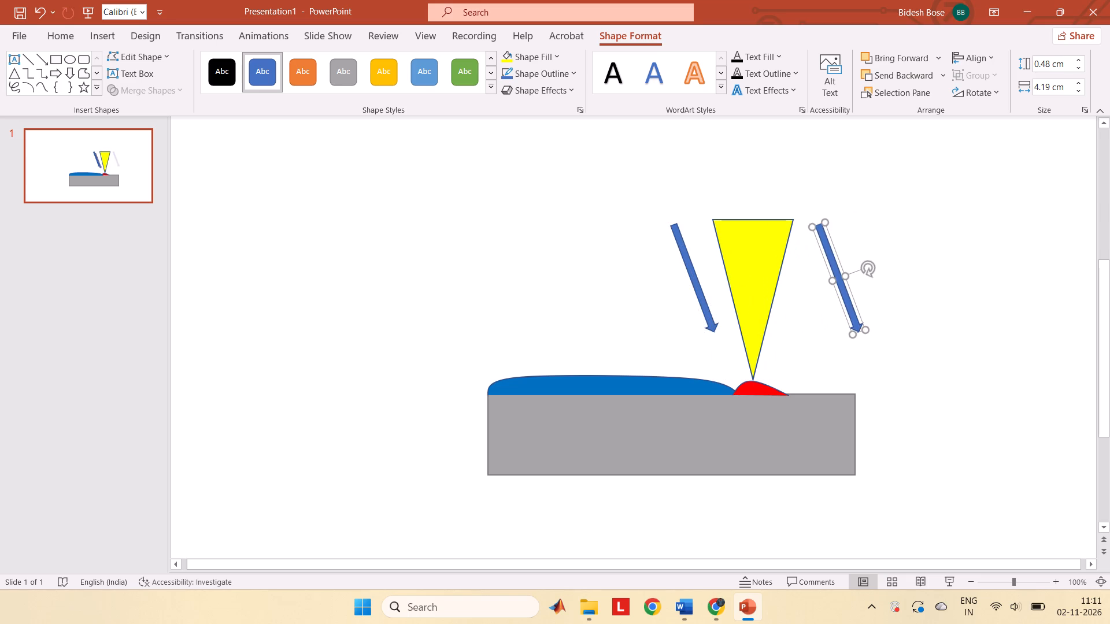
# Rotate the copied arrow to slope down toward the triangle's tip and move it closer to the triangle's right side, mirroring the left arrow.
pyautogui.moveTo(872, 270); pyautogui.dragTo(828, 283)
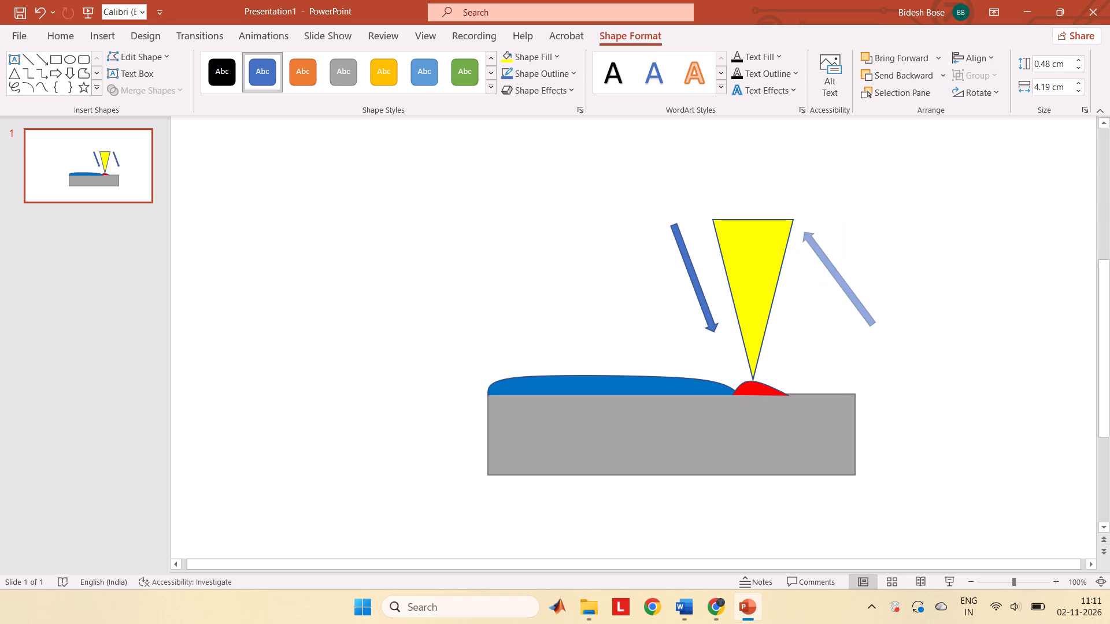
pyautogui.moveTo(828, 283); pyautogui.dragTo(857, 288)
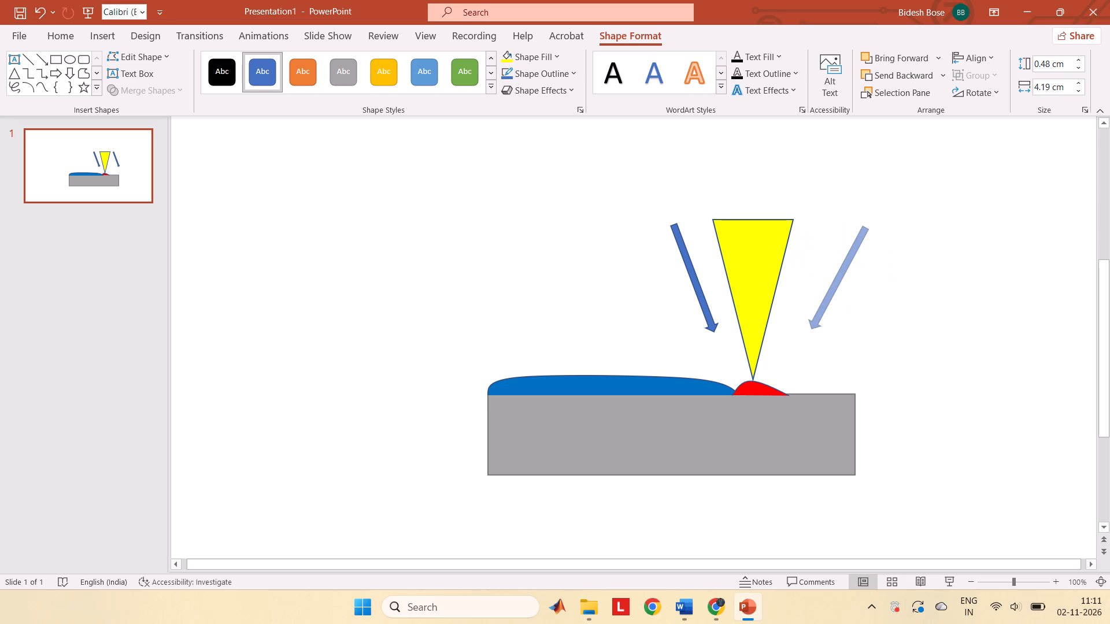
pyautogui.moveTo(857, 288); pyautogui.dragTo(861, 288)
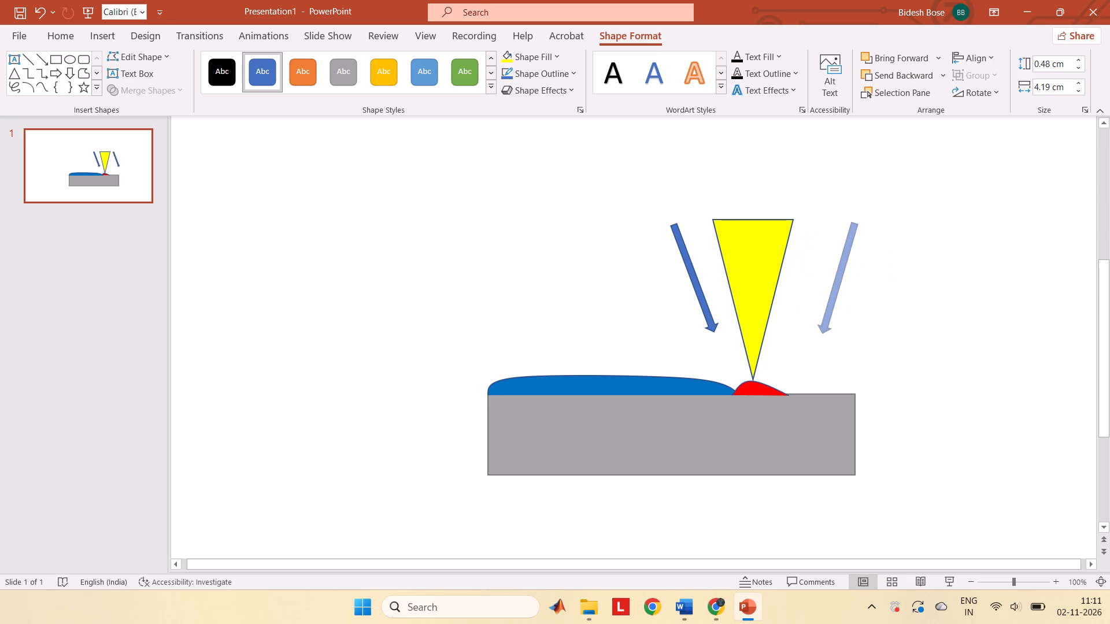
pyautogui.moveTo(861, 288); pyautogui.dragTo(867, 288)
pyautogui.moveTo(840, 260); pyautogui.dragTo(824, 260)
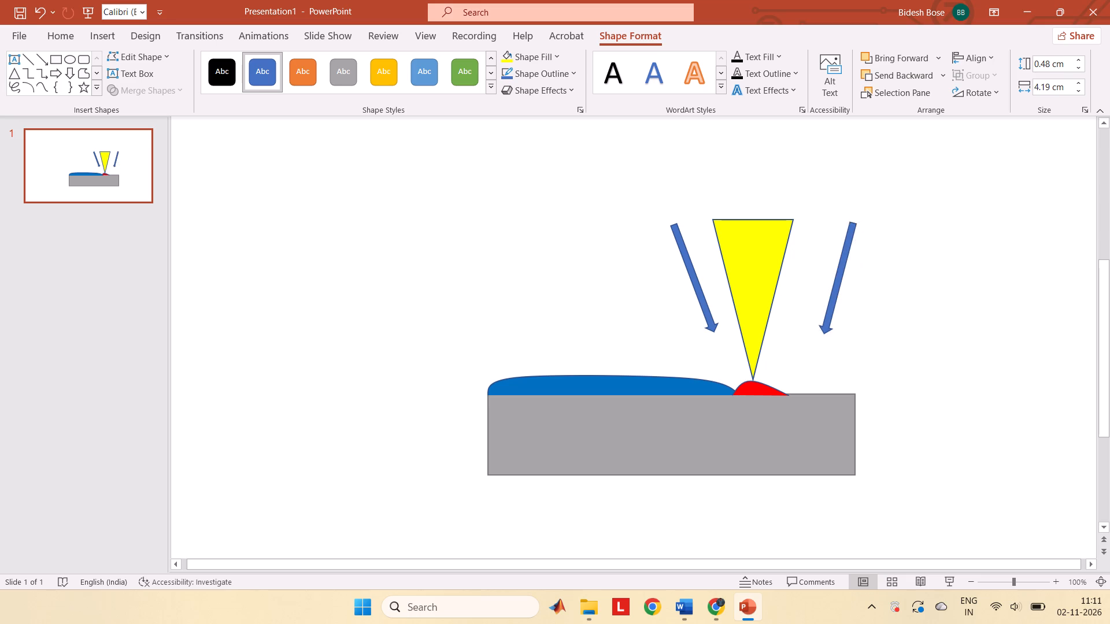
pyautogui.moveTo(824, 260); pyautogui.dragTo(807, 261)
pyautogui.click(977, 255)
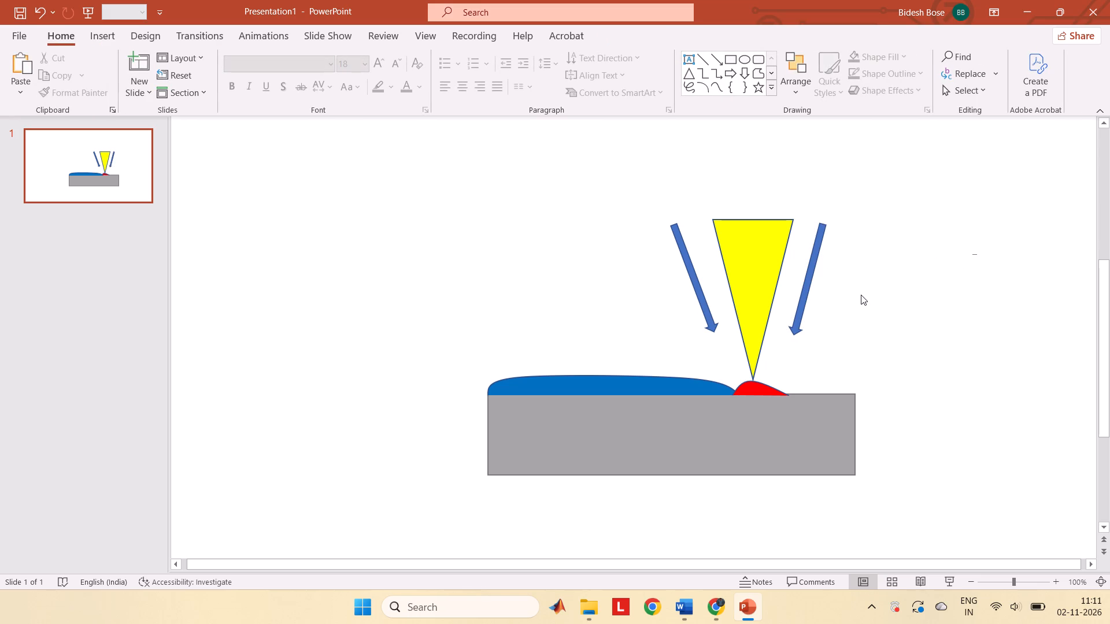
pyautogui.click(808, 283)
pyautogui.click(808, 283)
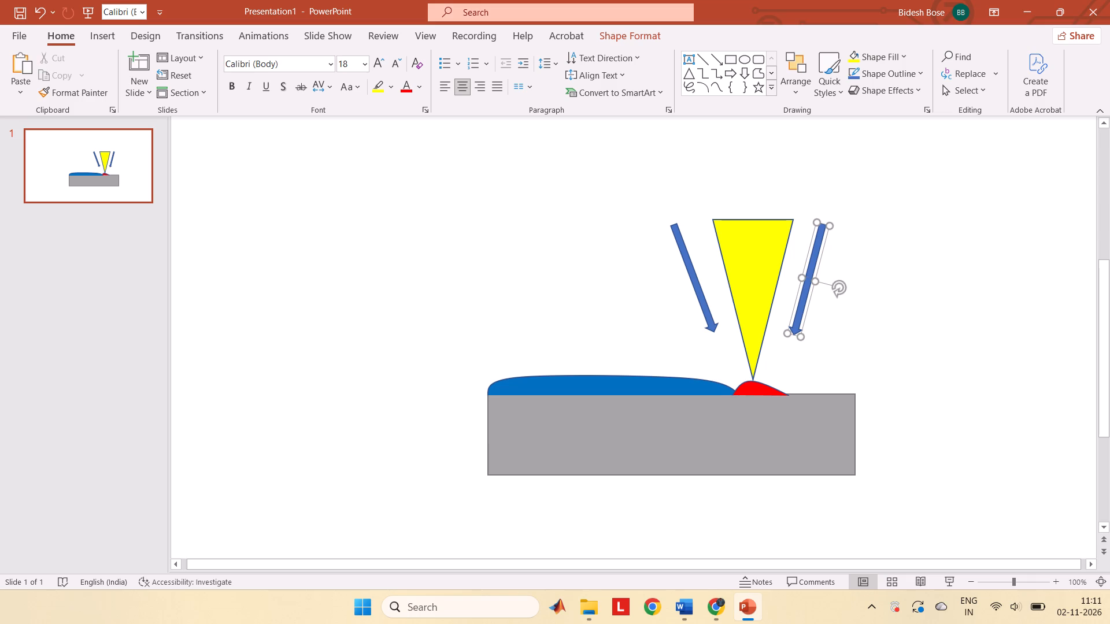
pyautogui.click(807, 300)
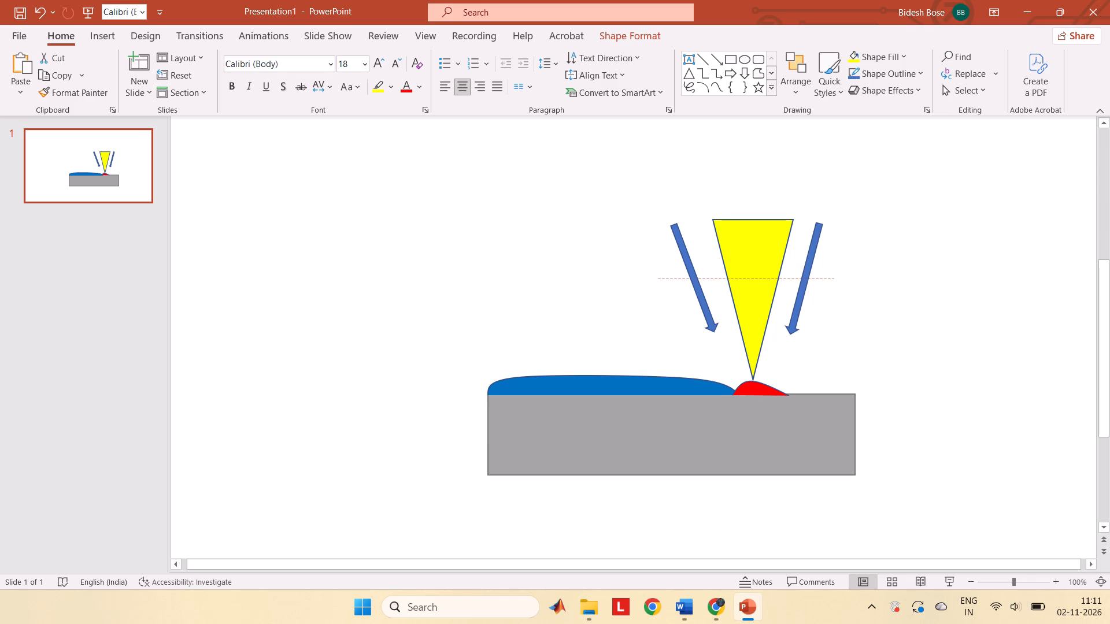
pyautogui.click(913, 317)
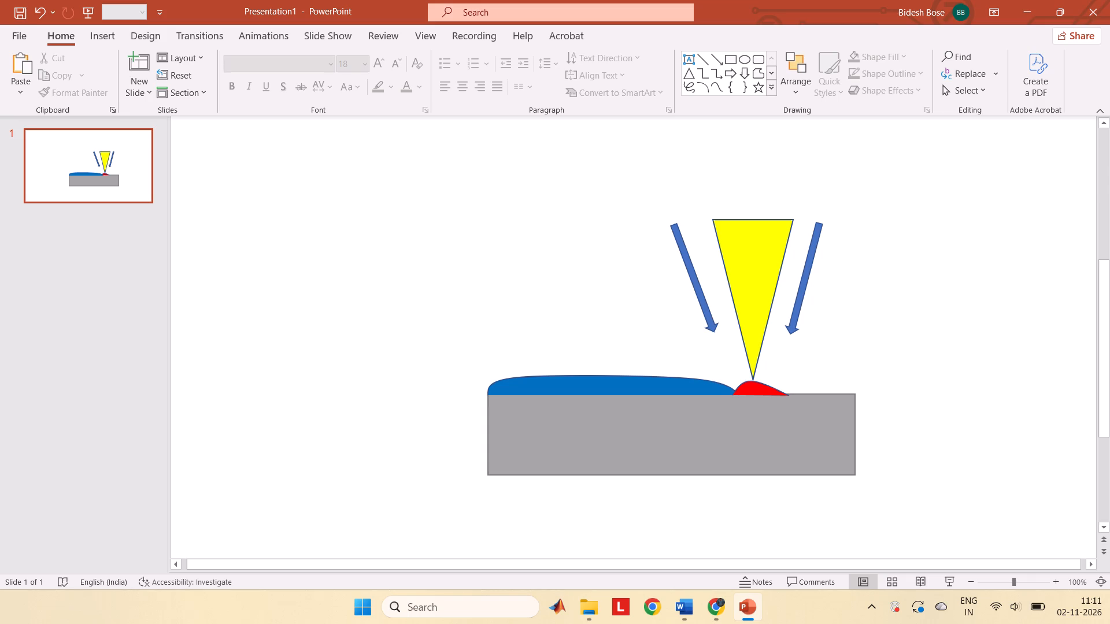
# Draw a straight line from the left arrow's tip down toward the red melt pool, about 1.72 cm high and 0.78 cm wide.
pyautogui.click(102, 35)
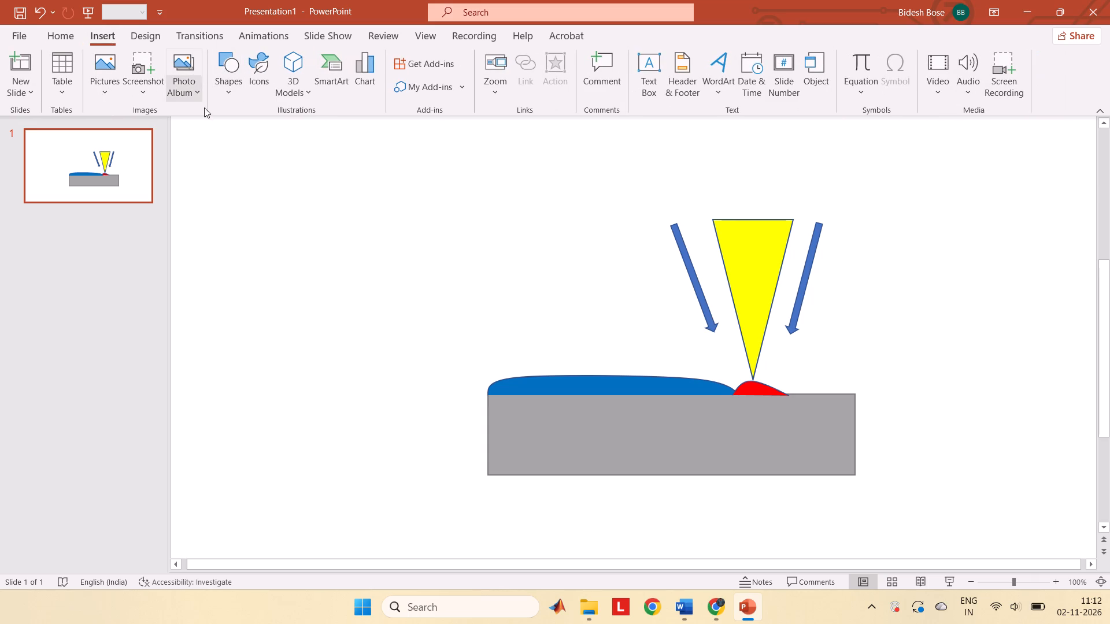
pyautogui.click(243, 92)
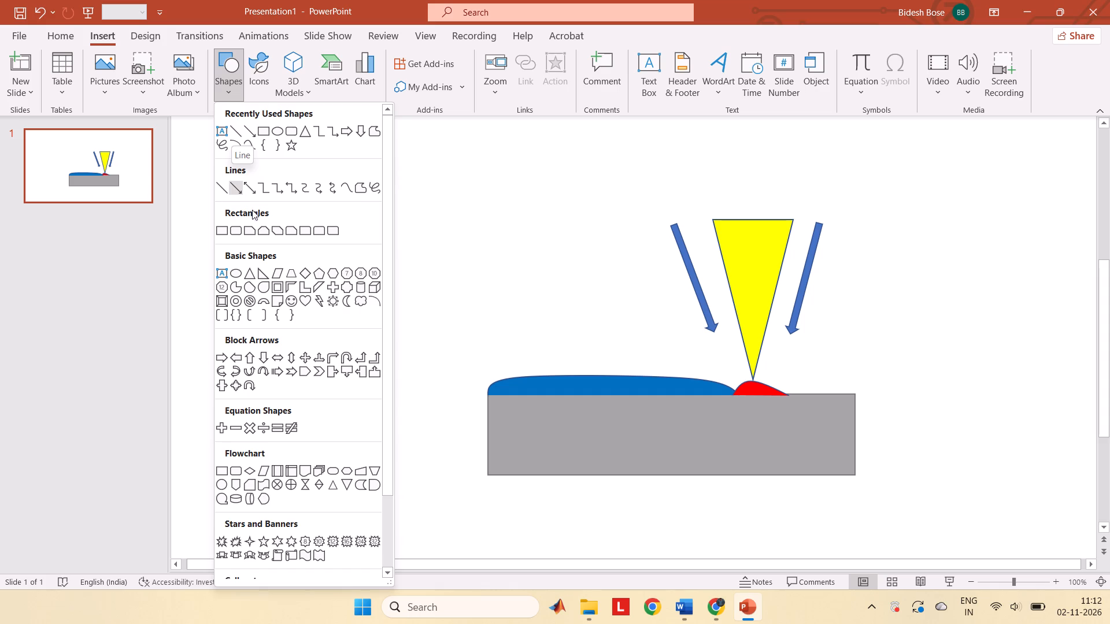
pyautogui.scroll(-9, 264, 220)
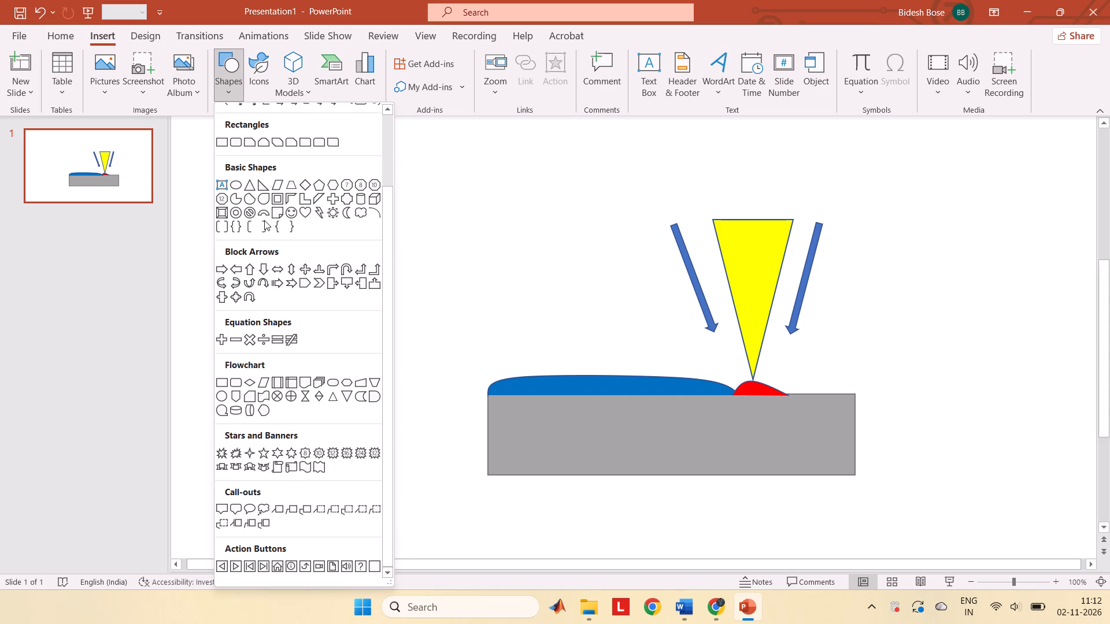
pyautogui.scroll(5, 264, 220)
pyautogui.click(224, 188)
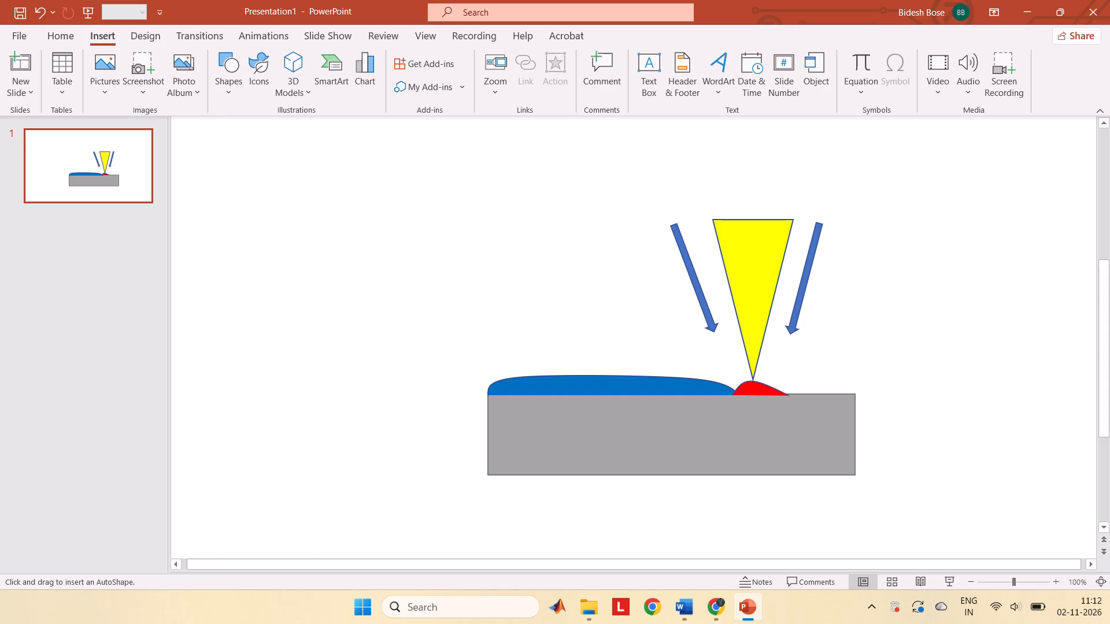
pyautogui.click(713, 339)
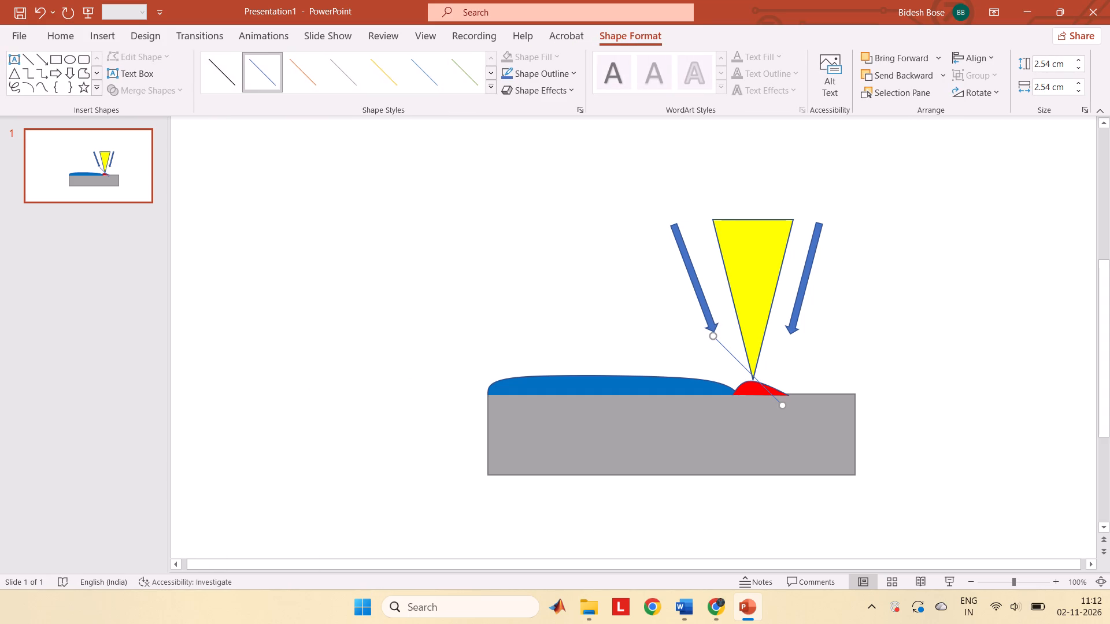
pyautogui.moveTo(782, 401); pyautogui.dragTo(723, 367)
pyautogui.click(717, 352)
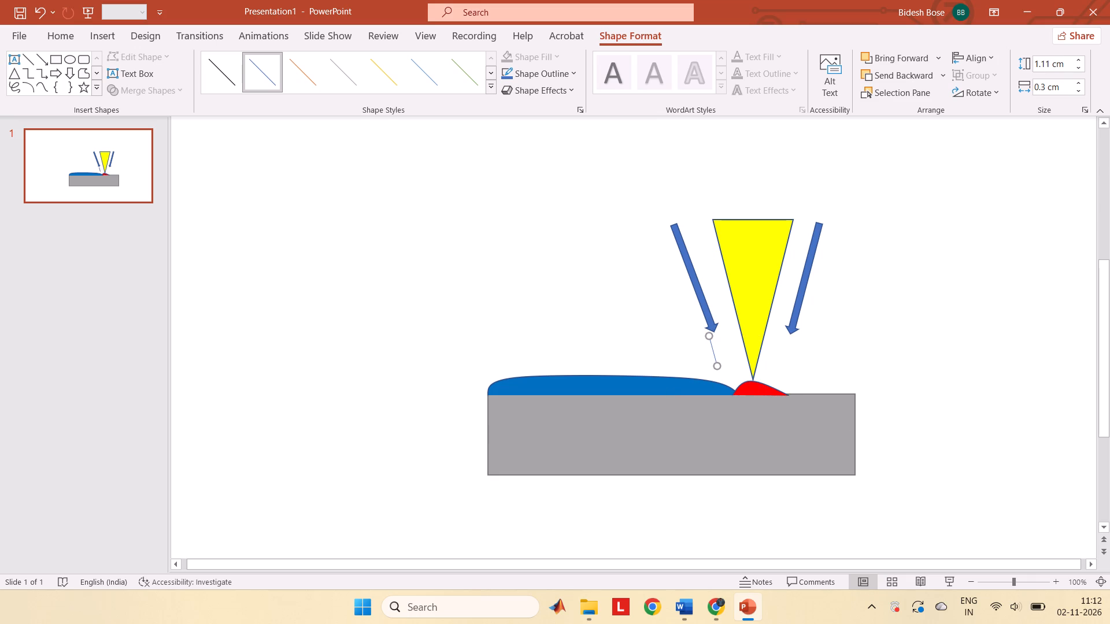
pyautogui.click(712, 348)
pyautogui.moveTo(719, 368); pyautogui.dragTo(725, 371)
pyautogui.moveTo(725, 371); pyautogui.dragTo(730, 383)
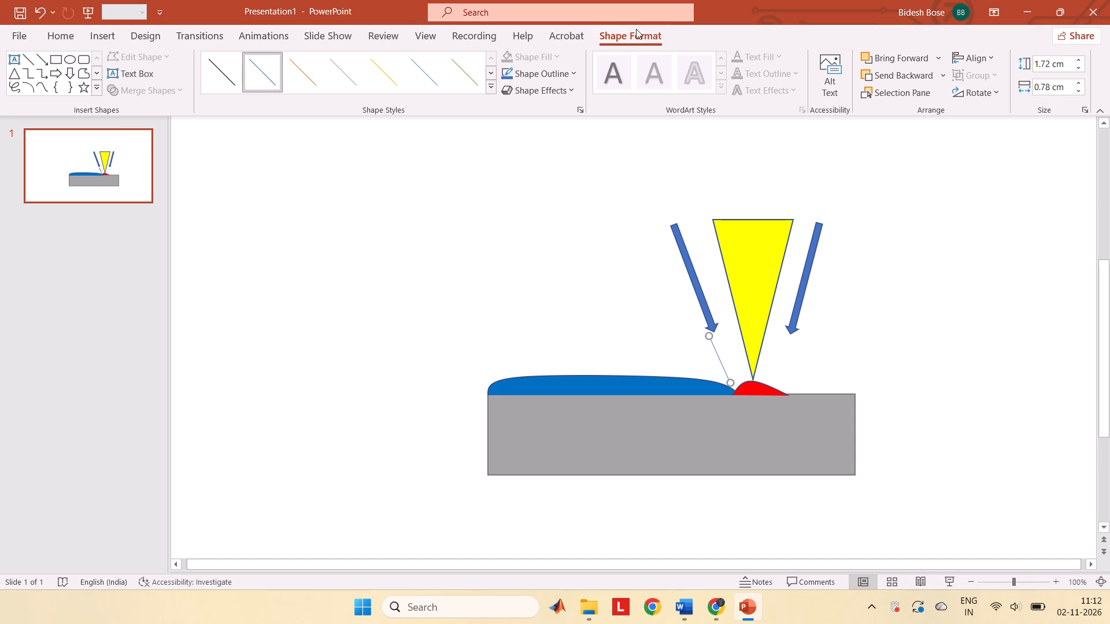
# Make the new line dashed and apply the black dashed preset style to it.
pyautogui.click(634, 31)
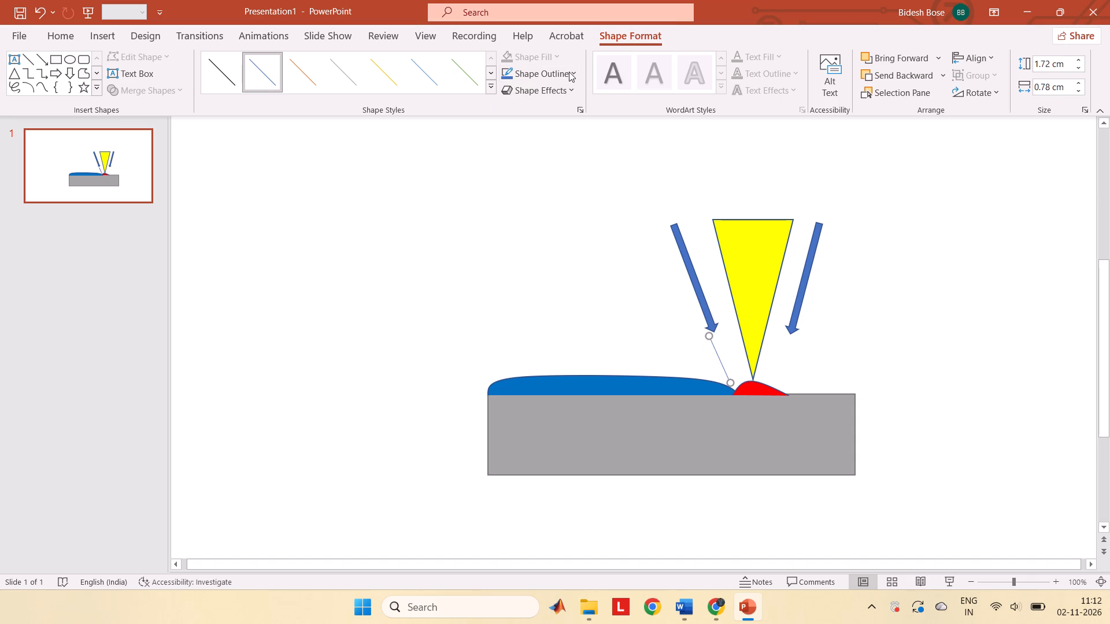
pyautogui.click(569, 72)
pyautogui.click(546, 331)
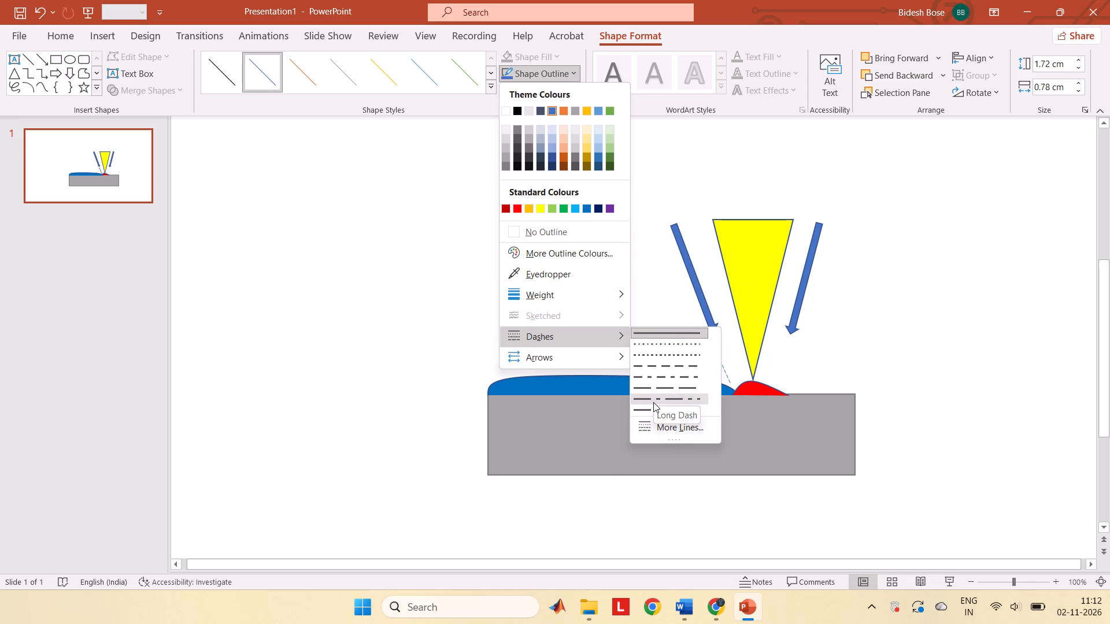
pyautogui.click(655, 365)
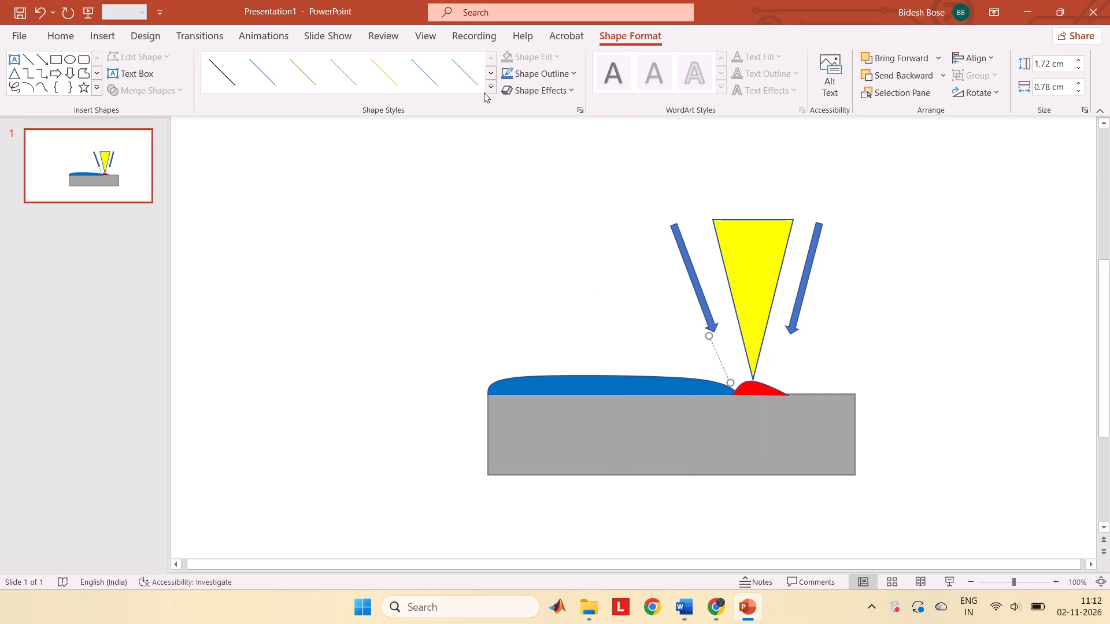
pyautogui.click(493, 87)
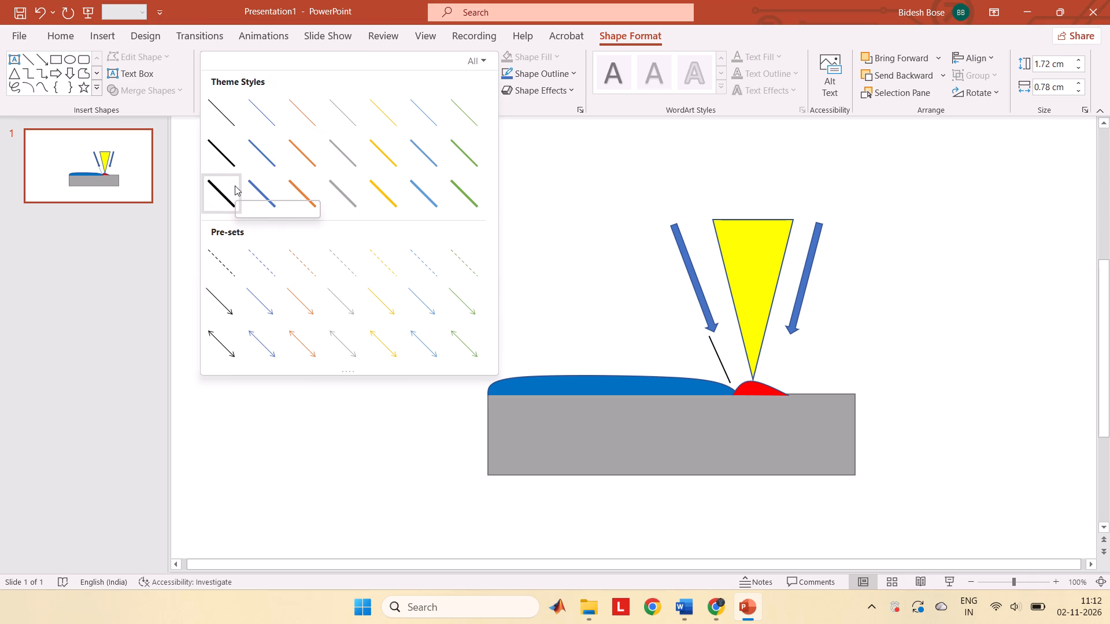
pyautogui.click(224, 266)
pyautogui.click(630, 315)
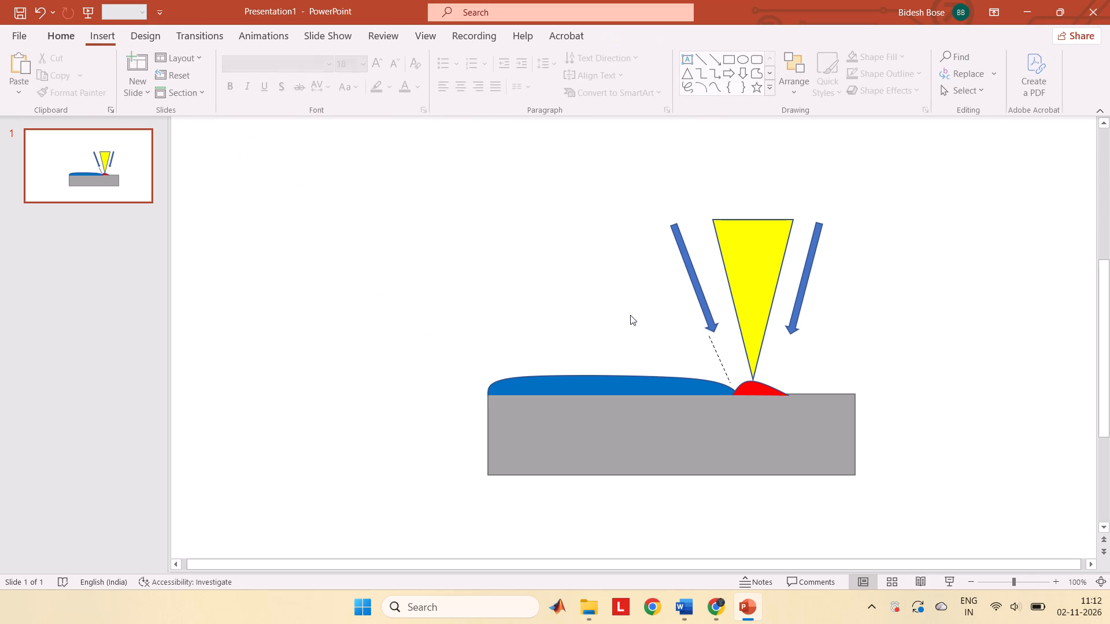
# Duplicate the dashed line twice and place the copies parallel to it, forming three closely spaced lines below the left arrow.
pyautogui.click(717, 352)
pyautogui.hotkey('ctrl', 'c')
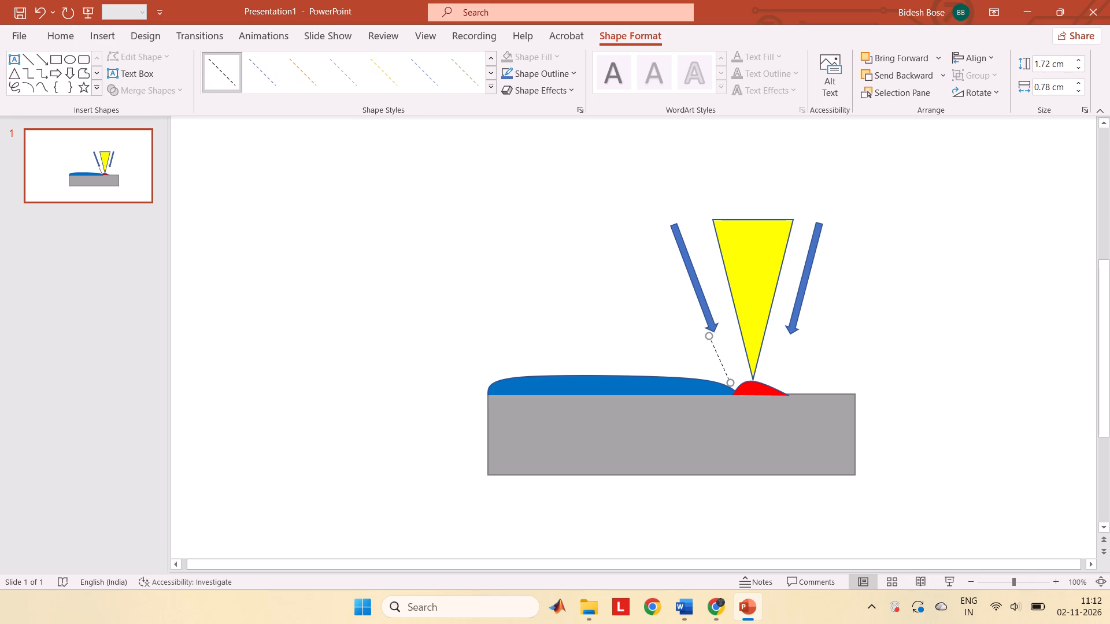
pyautogui.hotkey('ctrl', 'v')
pyautogui.moveTo(726, 358); pyautogui.dragTo(716, 340)
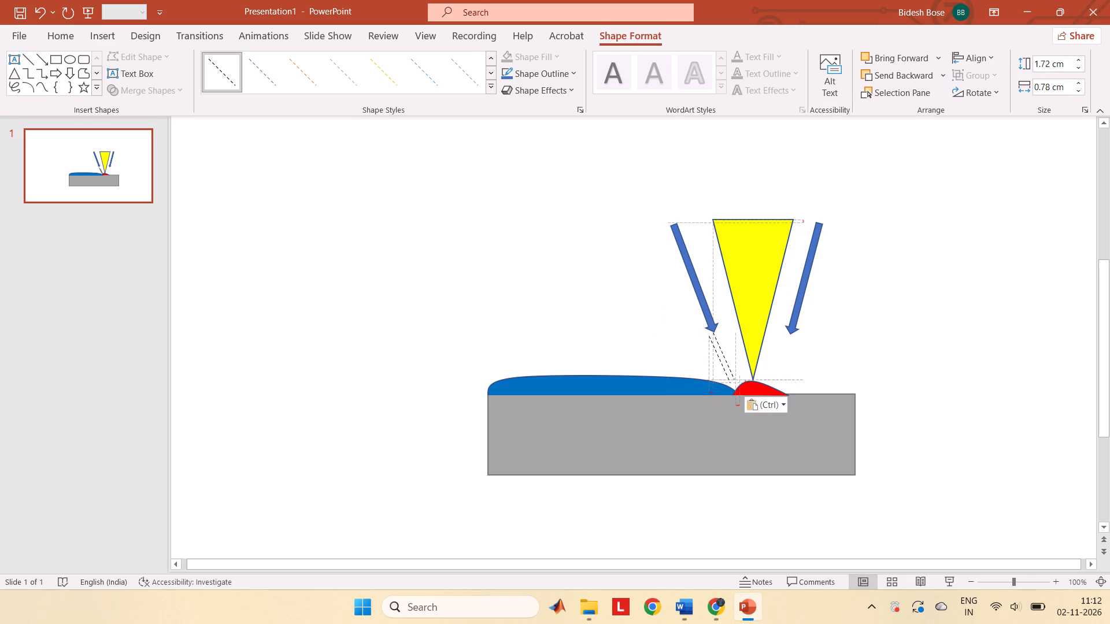
pyautogui.moveTo(716, 340); pyautogui.dragTo(719, 346)
pyautogui.hotkey('ctrl', 'v')
pyautogui.moveTo(727, 359); pyautogui.dragTo(727, 341)
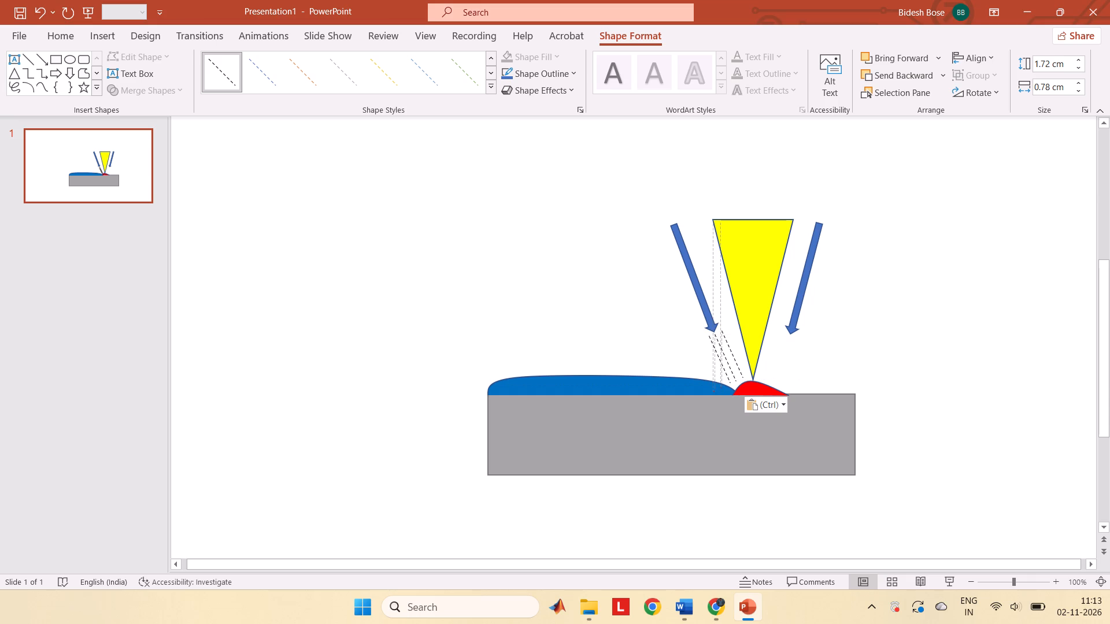
pyautogui.moveTo(727, 341); pyautogui.dragTo(726, 341)
pyautogui.click(876, 350)
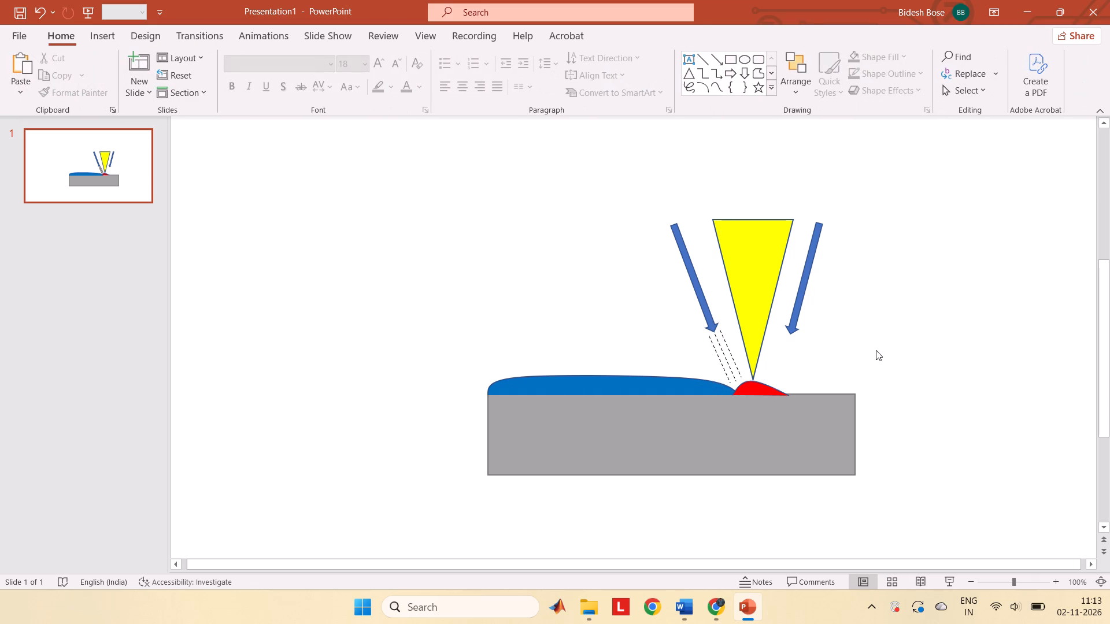
# Paste another dashed line below the right arrow and re-angle it to slope down and inward toward the red melt pool.
pyautogui.hotkey('ctrl', 'v')
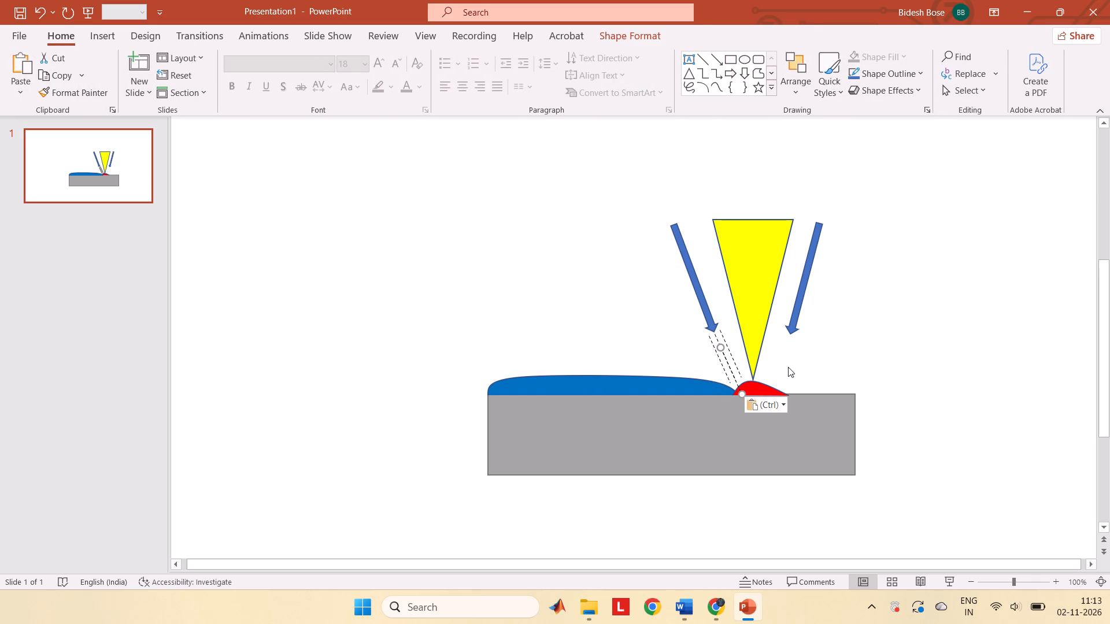
pyautogui.moveTo(724, 352); pyautogui.dragTo(756, 353)
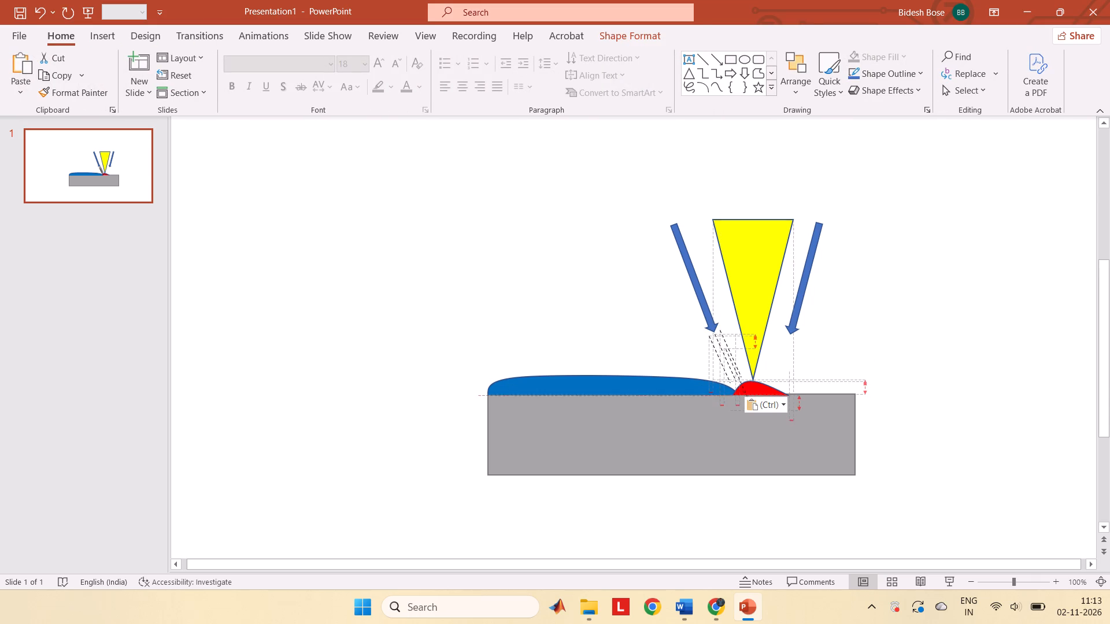
pyautogui.moveTo(756, 353); pyautogui.dragTo(790, 338)
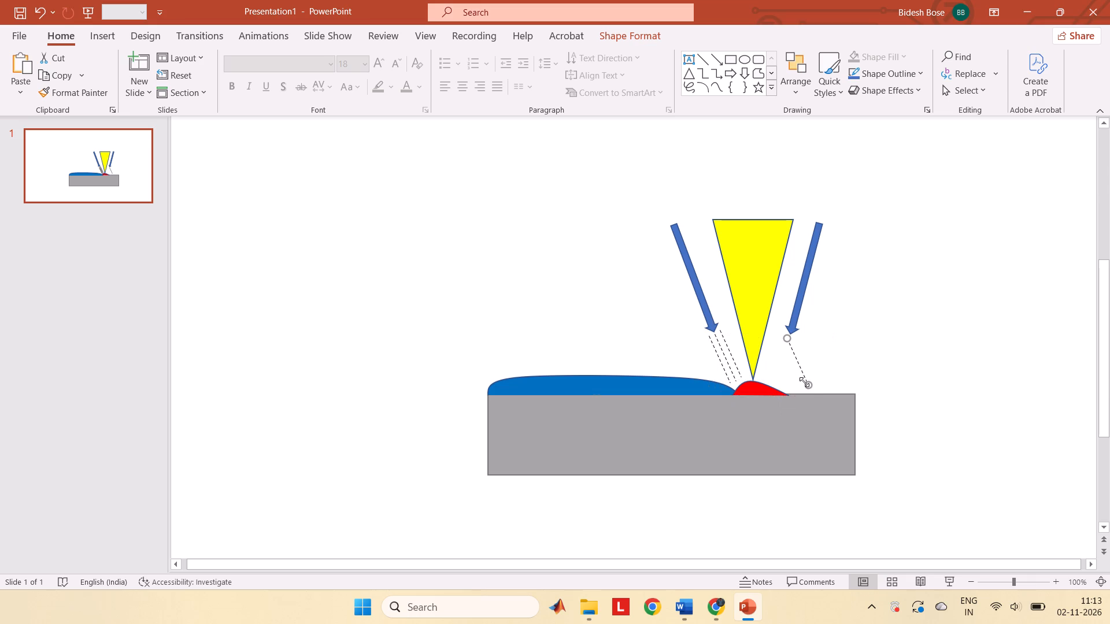
pyautogui.moveTo(810, 384); pyautogui.dragTo(759, 373)
pyautogui.moveTo(759, 373); pyautogui.dragTo(769, 382)
pyautogui.click(783, 352)
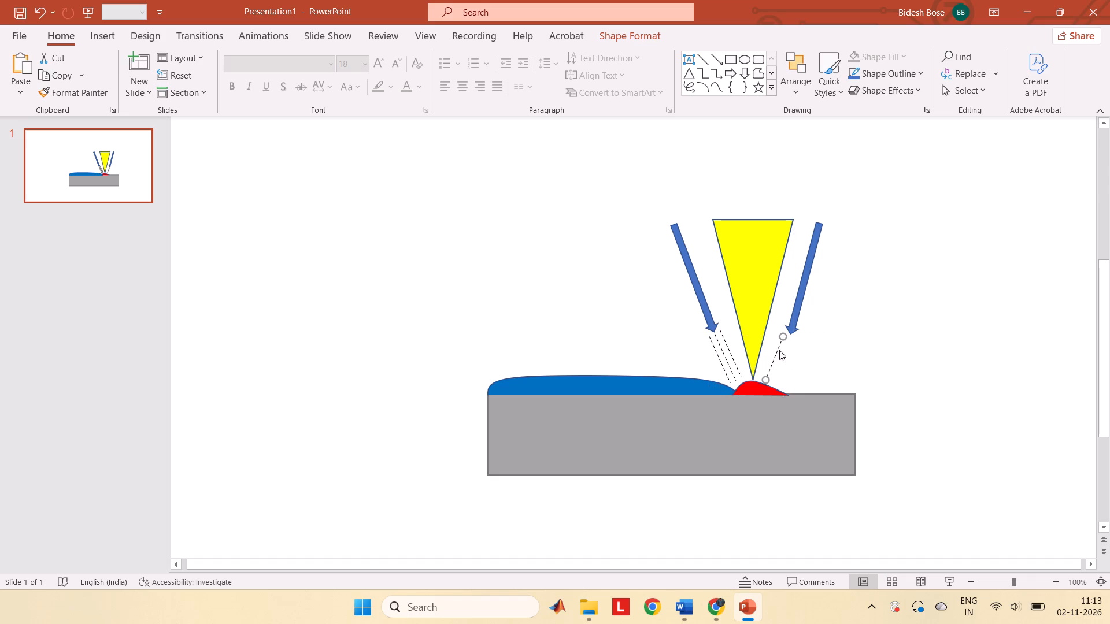
pyautogui.click(827, 354)
# Duplicate the dashed line below the right arrow twice and place the copies beside it, toward the outer side.
pyautogui.click(775, 359)
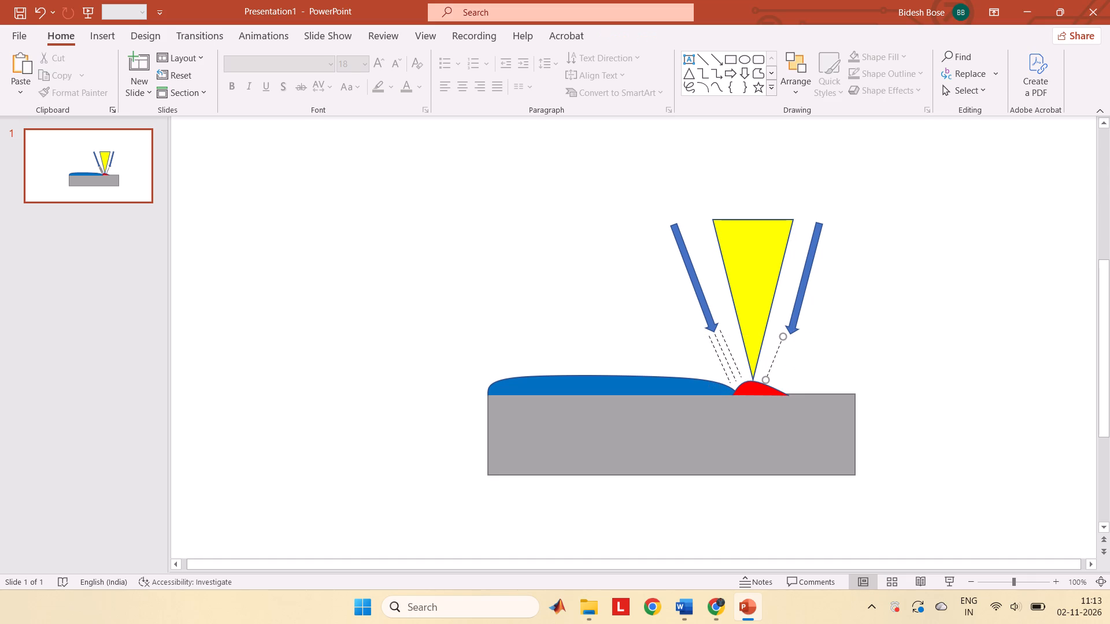
pyautogui.hotkey('ctrl', 'c')
pyautogui.hotkey('ctrl', 'v')
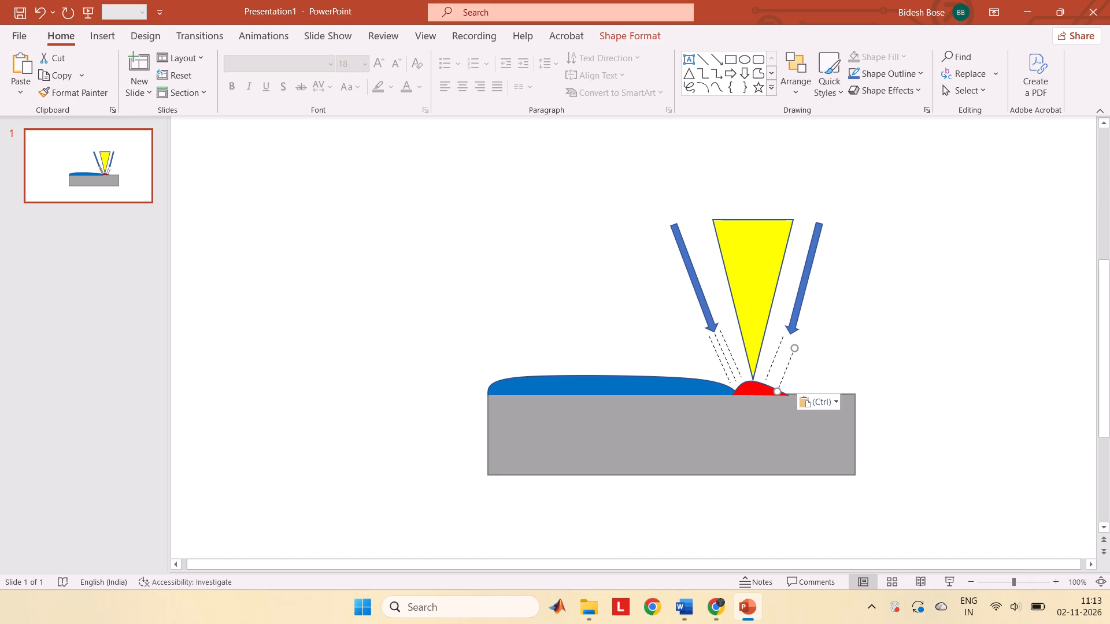
pyautogui.moveTo(789, 367); pyautogui.dragTo(787, 351)
pyautogui.click(845, 351)
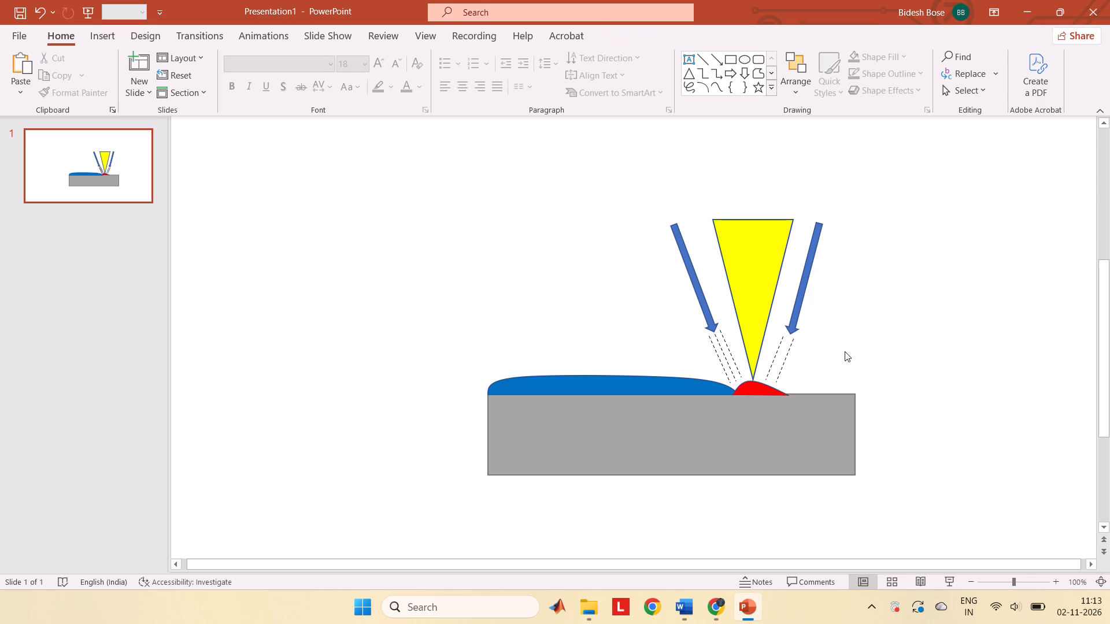
pyautogui.hotkey('ctrl', 'v')
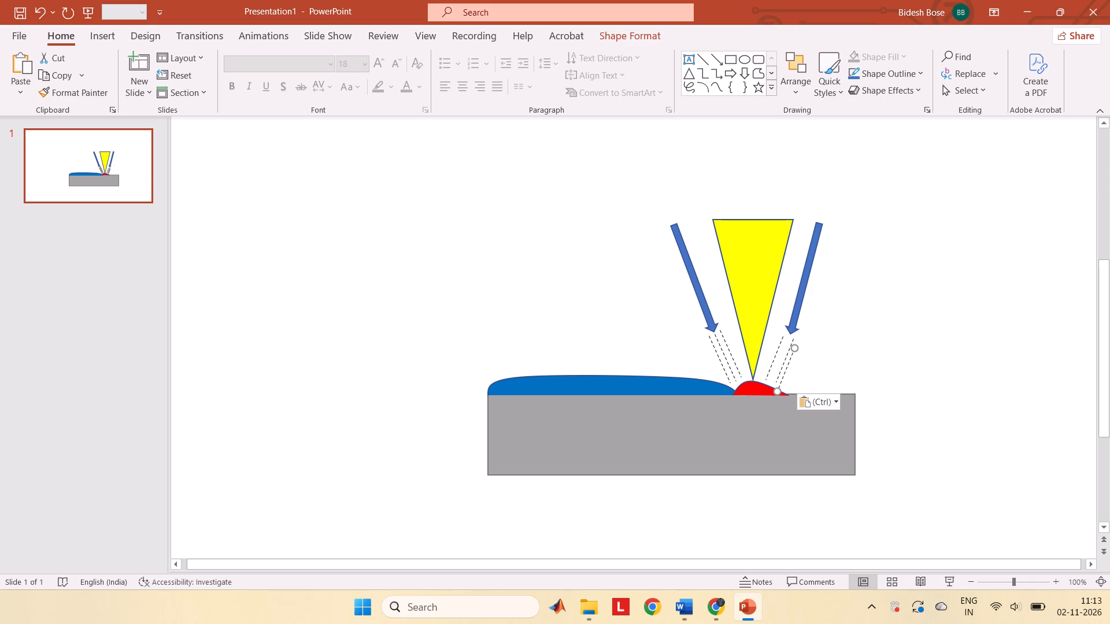
pyautogui.moveTo(787, 365); pyautogui.dragTo(797, 365)
# Reposition the dashed lines below the right arrow so they form three closely spaced parallel lines aimed at the red melt pool.
pyautogui.moveTo(785, 358); pyautogui.dragTo(782, 358)
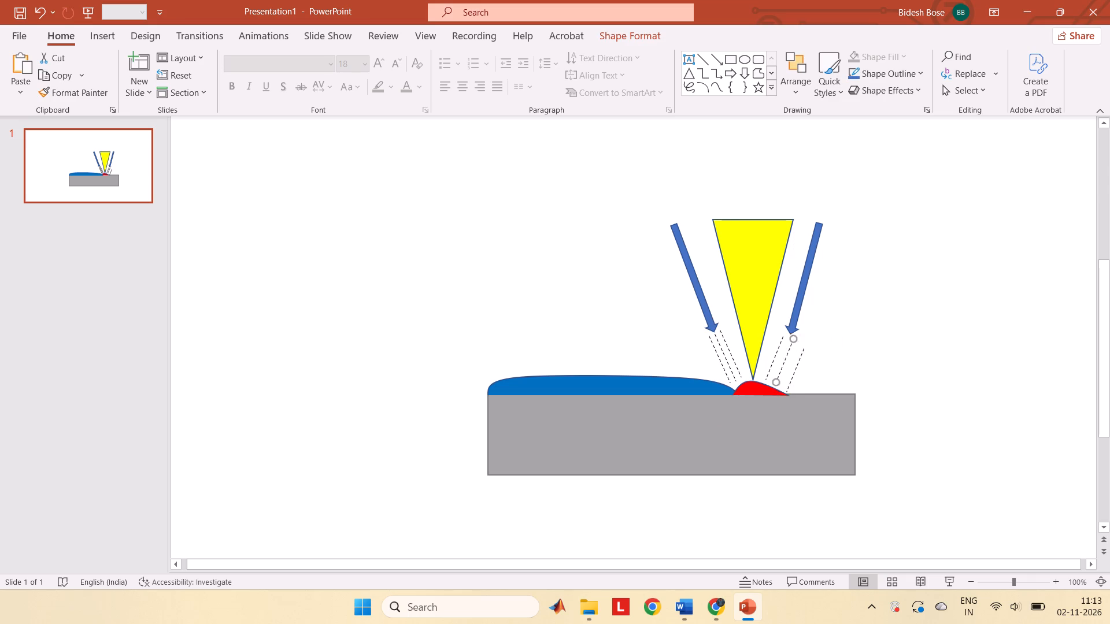
pyautogui.moveTo(782, 358); pyautogui.dragTo(779, 358)
pyautogui.click(777, 351)
pyautogui.moveTo(783, 360); pyautogui.dragTo(780, 359)
pyautogui.moveTo(780, 359); pyautogui.dragTo(780, 358)
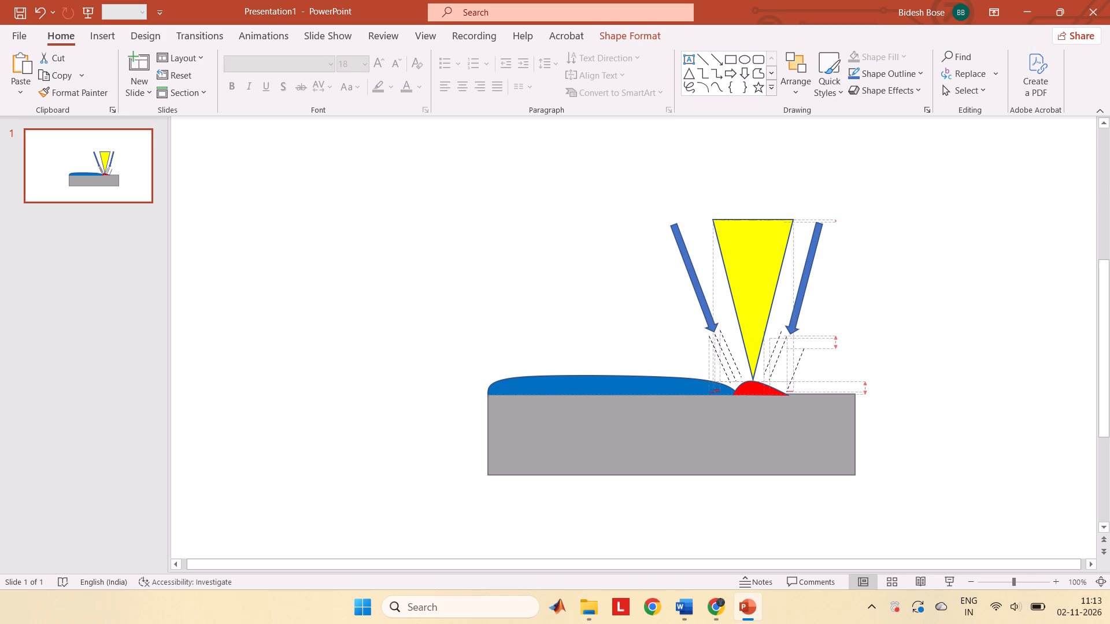
pyautogui.moveTo(780, 358); pyautogui.dragTo(785, 352)
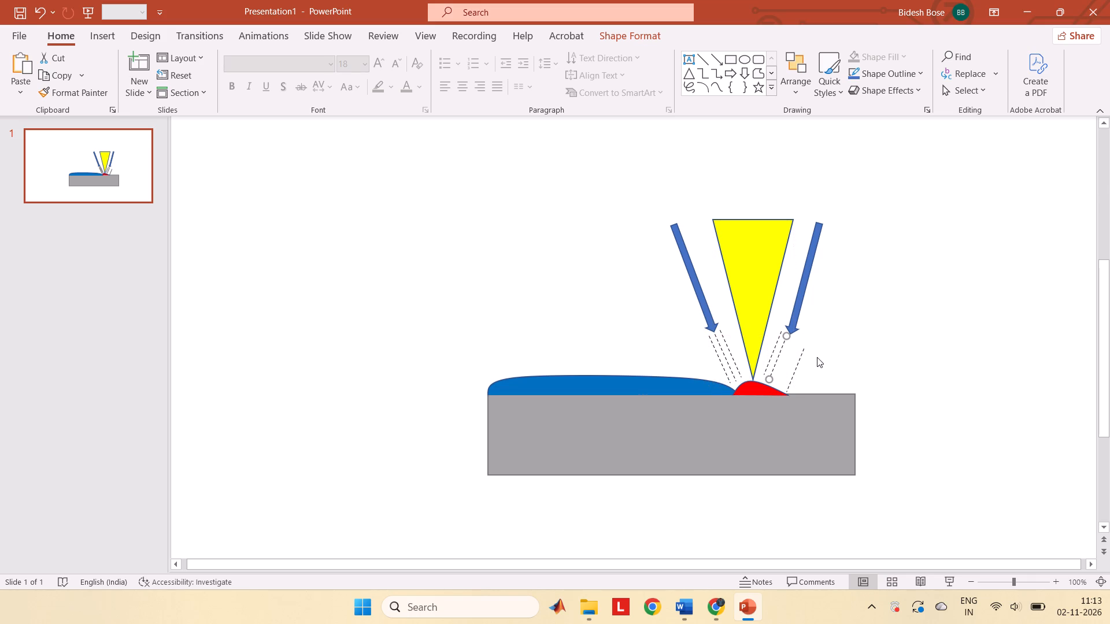
pyautogui.click(796, 361)
pyautogui.moveTo(796, 361); pyautogui.dragTo(786, 343)
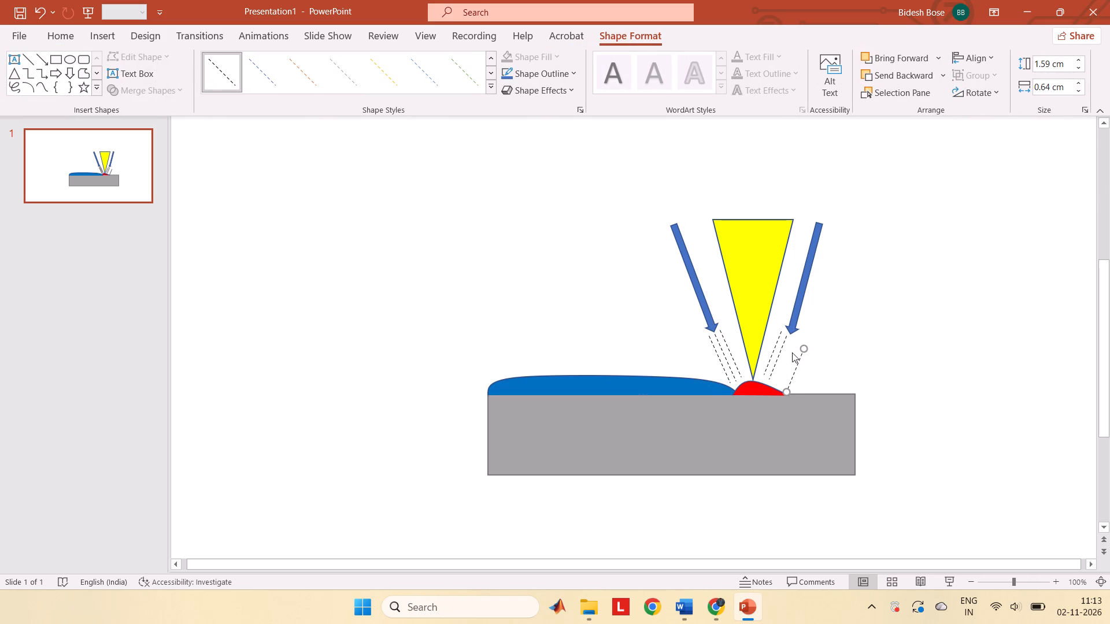
pyautogui.moveTo(797, 362); pyautogui.dragTo(783, 348)
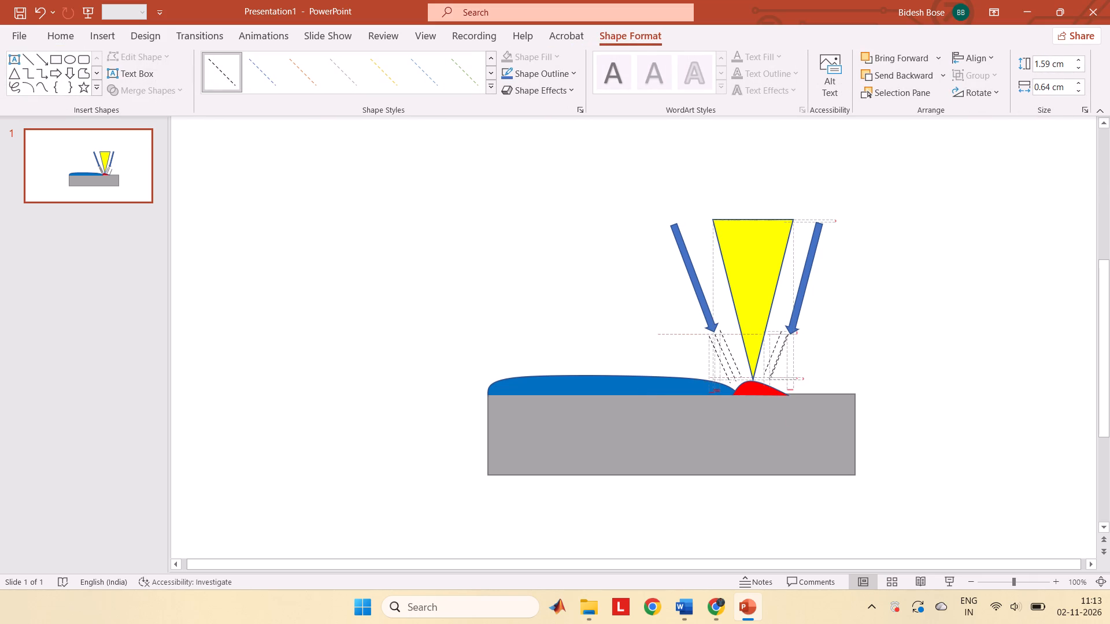
pyautogui.moveTo(783, 348); pyautogui.dragTo(782, 354)
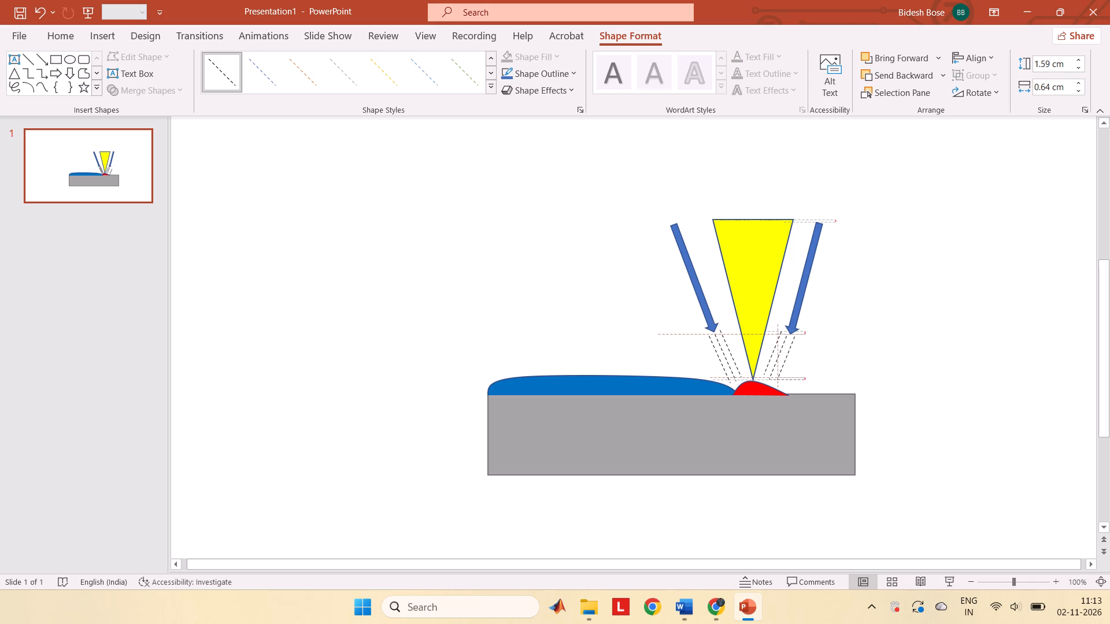
pyautogui.moveTo(782, 354); pyautogui.dragTo(780, 355)
pyautogui.click(900, 351)
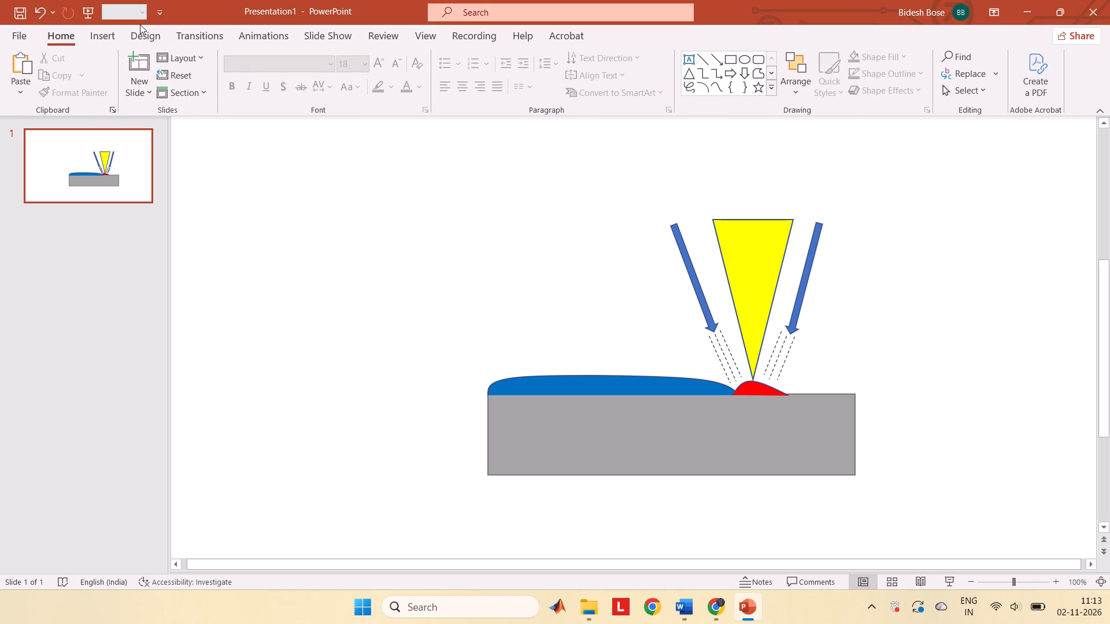
# Draw a small line arrow sloping down between the left blue arrow and the yellow cone, about 0.7 cm high and 0.28 cm wide.
pyautogui.click(119, 35)
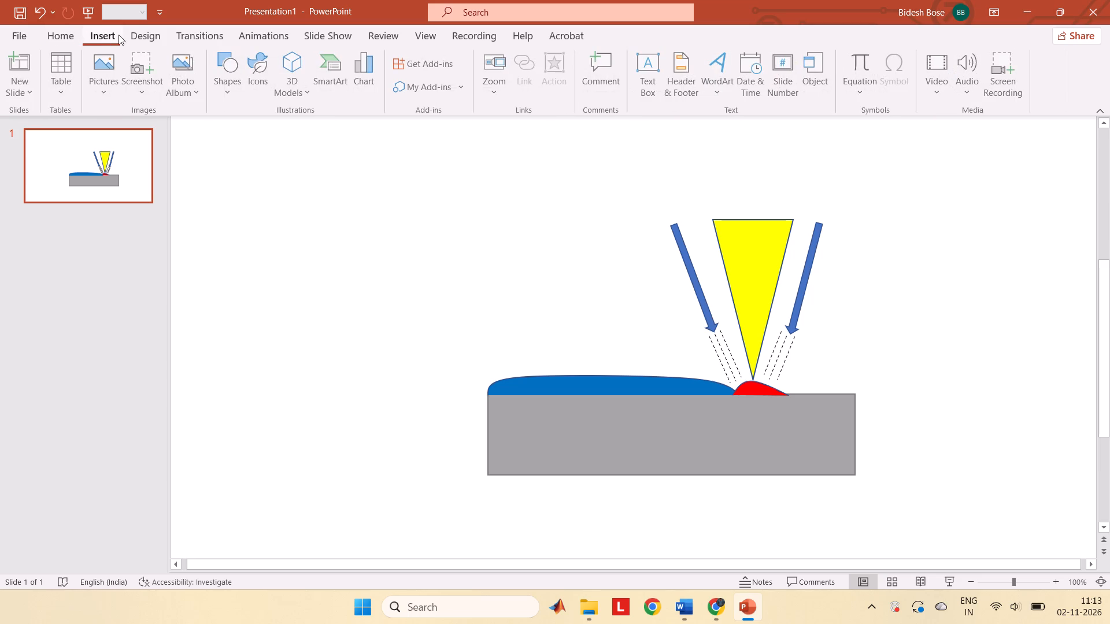
pyautogui.click(233, 84)
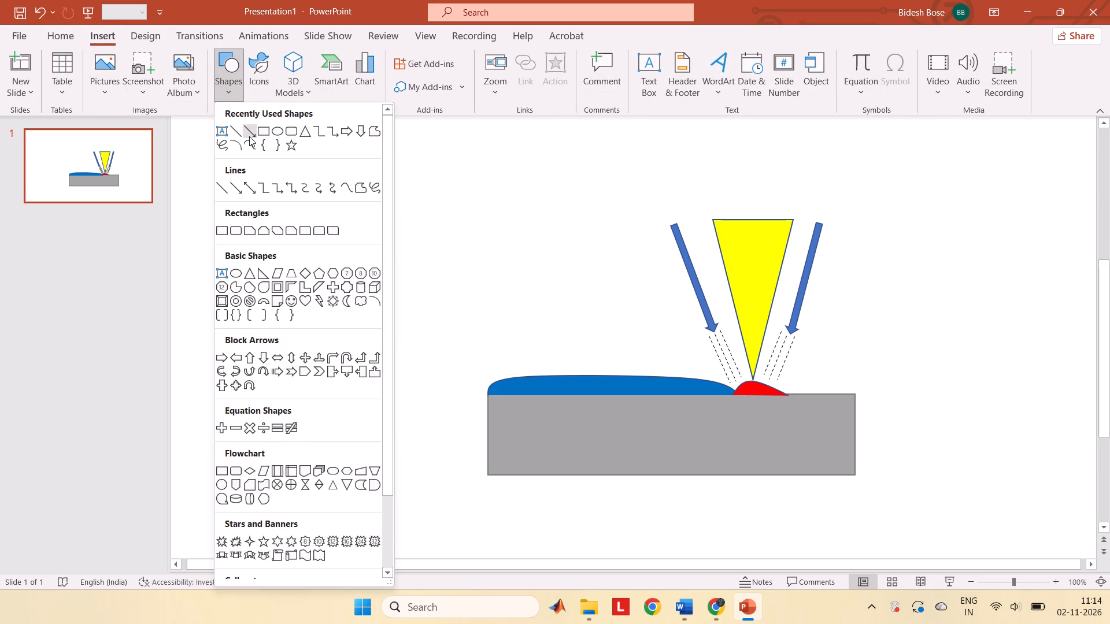
pyautogui.click(245, 129)
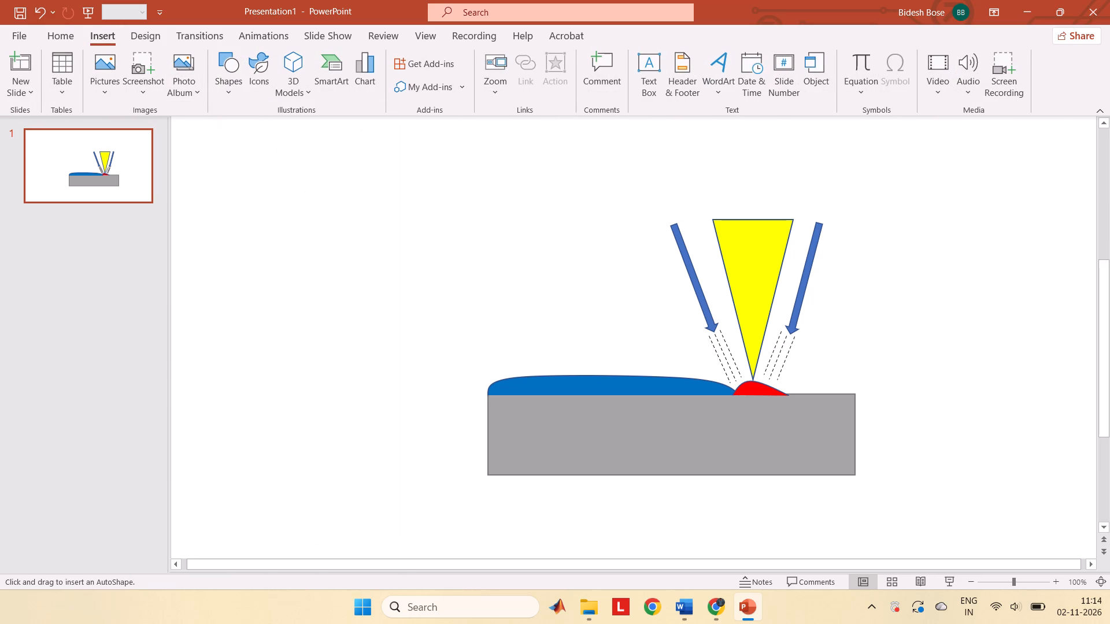
pyautogui.click(695, 225)
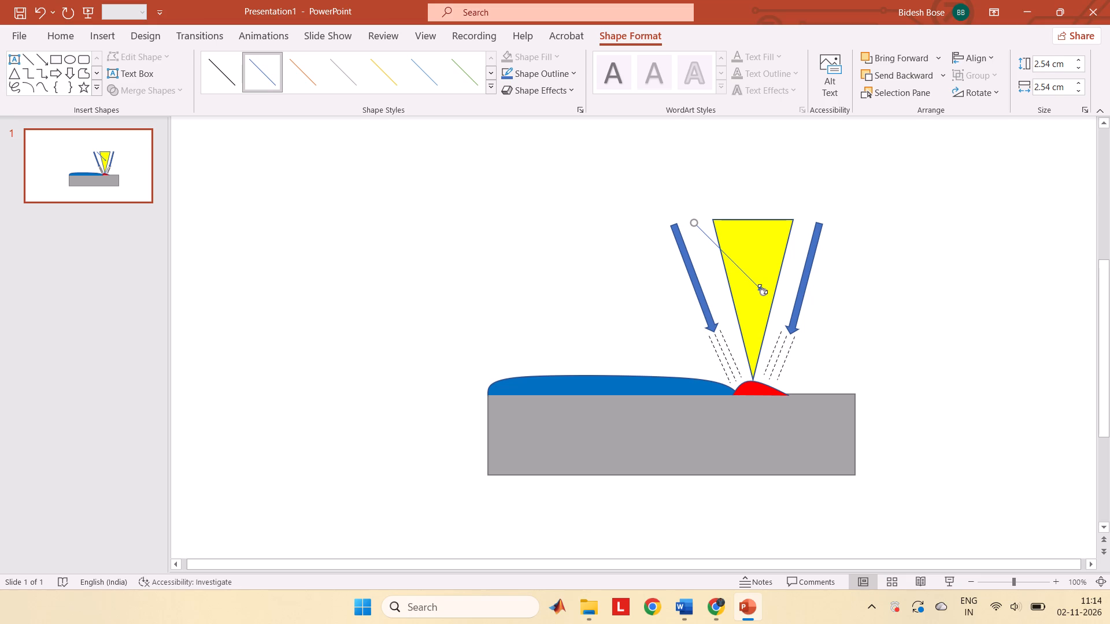
pyautogui.moveTo(763, 289); pyautogui.dragTo(705, 246)
pyautogui.moveTo(705, 246); pyautogui.dragTo(701, 245)
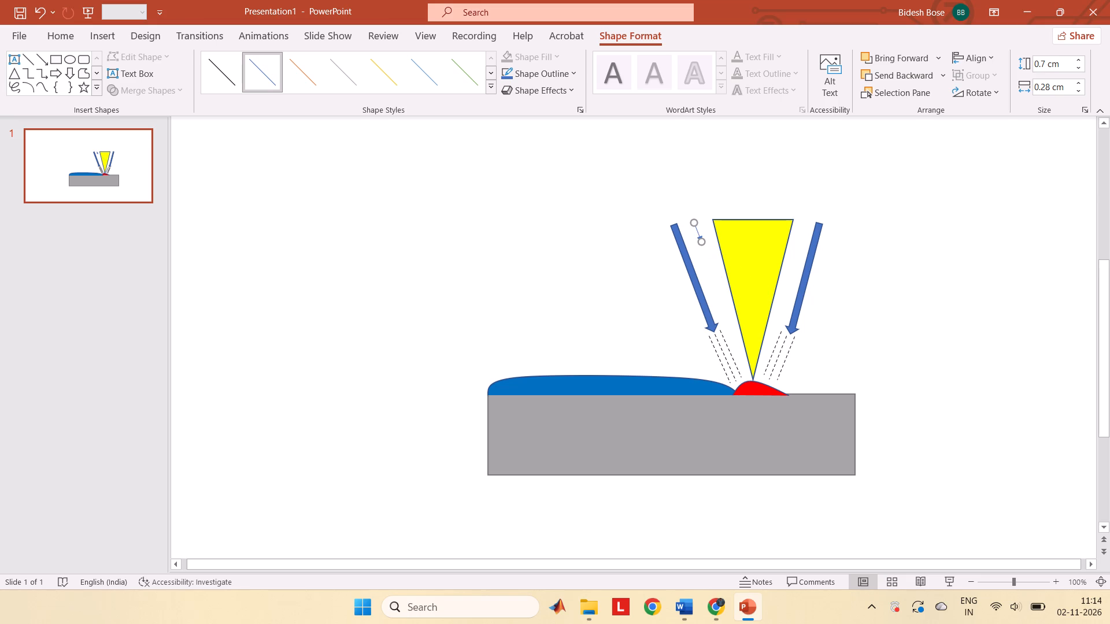
# Duplicate the small arrow twice and space the copies down the gap between the left blue arrow and the yellow cone.
pyautogui.click(699, 230)
pyautogui.hotkey('ctrl', 'c')
pyautogui.hotkey('ctrl', 'v')
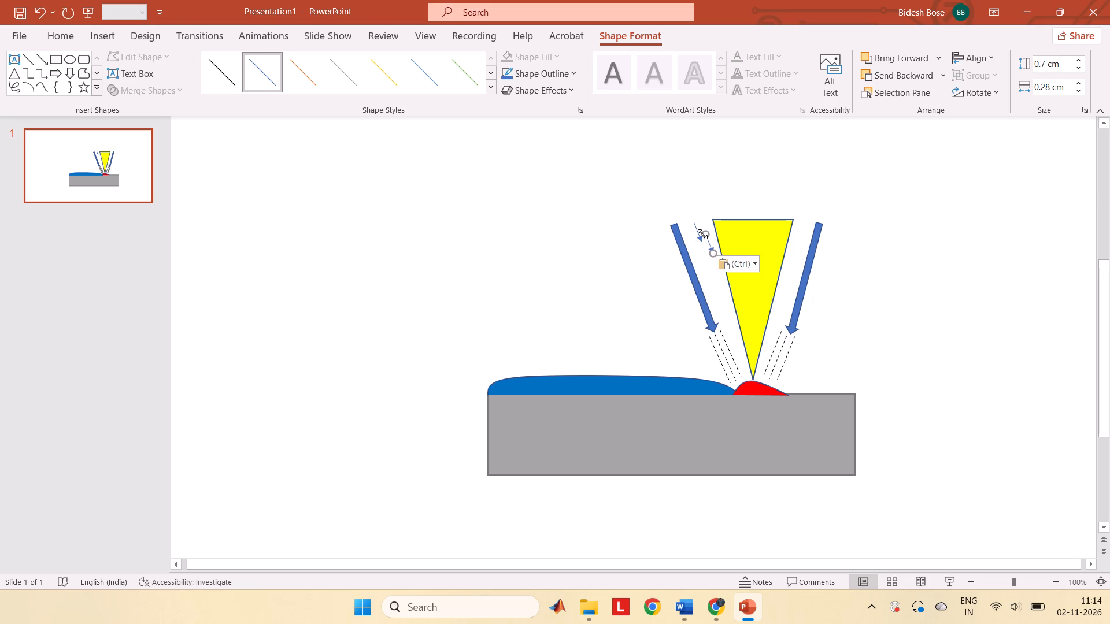
pyautogui.moveTo(711, 244); pyautogui.dragTo(708, 266)
pyautogui.moveTo(708, 266); pyautogui.dragTo(715, 268)
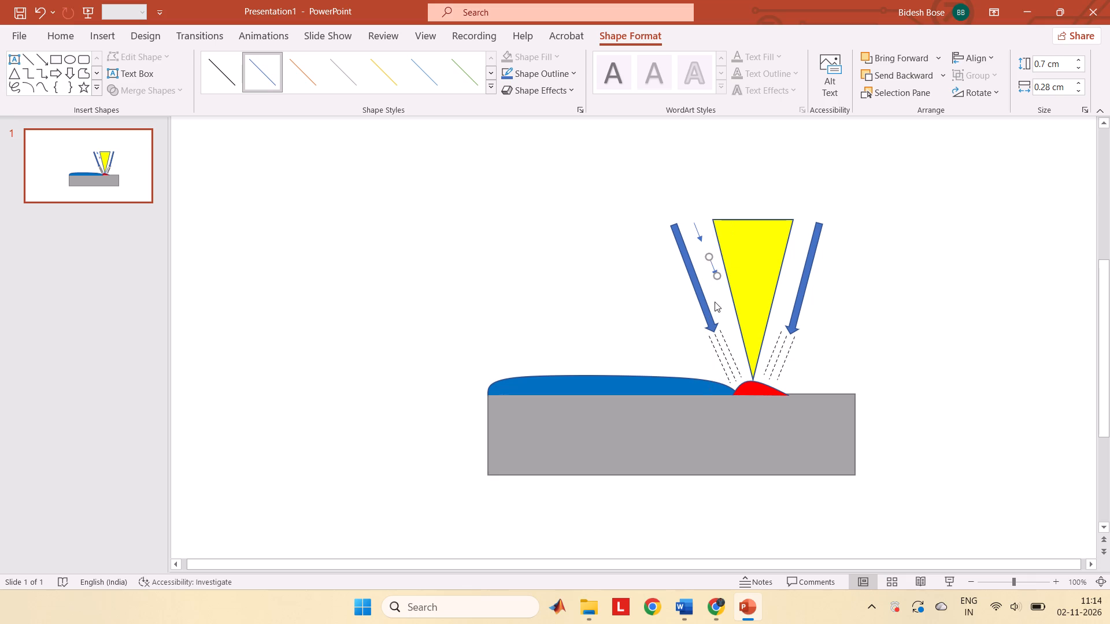
pyautogui.hotkey('ctrl', 'v')
pyautogui.moveTo(712, 246); pyautogui.dragTo(714, 259)
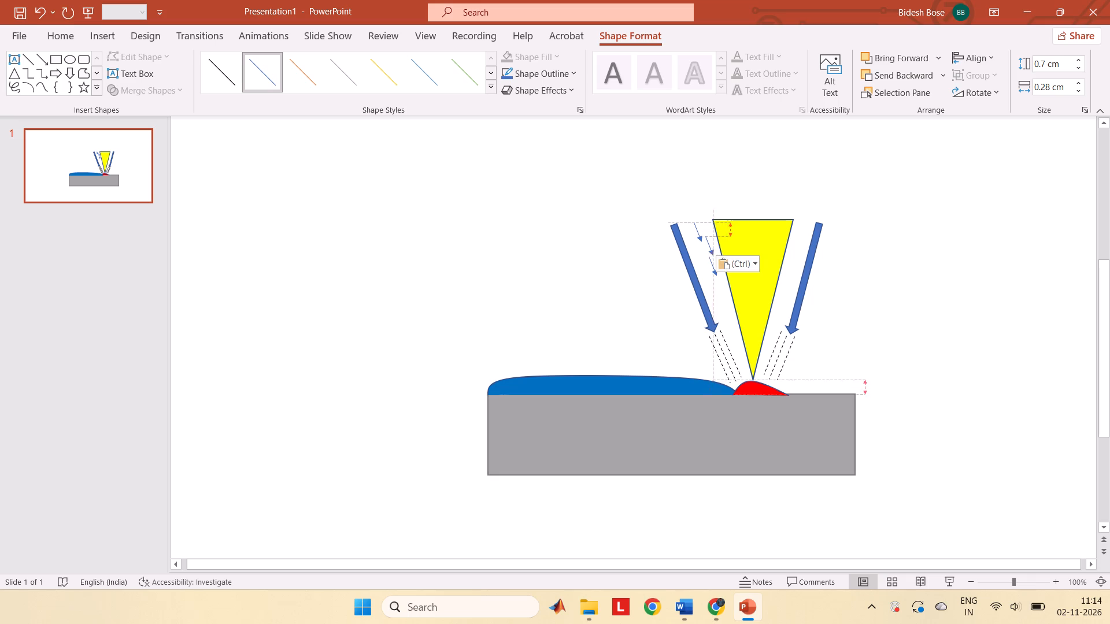
pyautogui.moveTo(714, 259); pyautogui.dragTo(731, 310)
pyautogui.moveTo(731, 310); pyautogui.dragTo(727, 300)
pyautogui.click(946, 303)
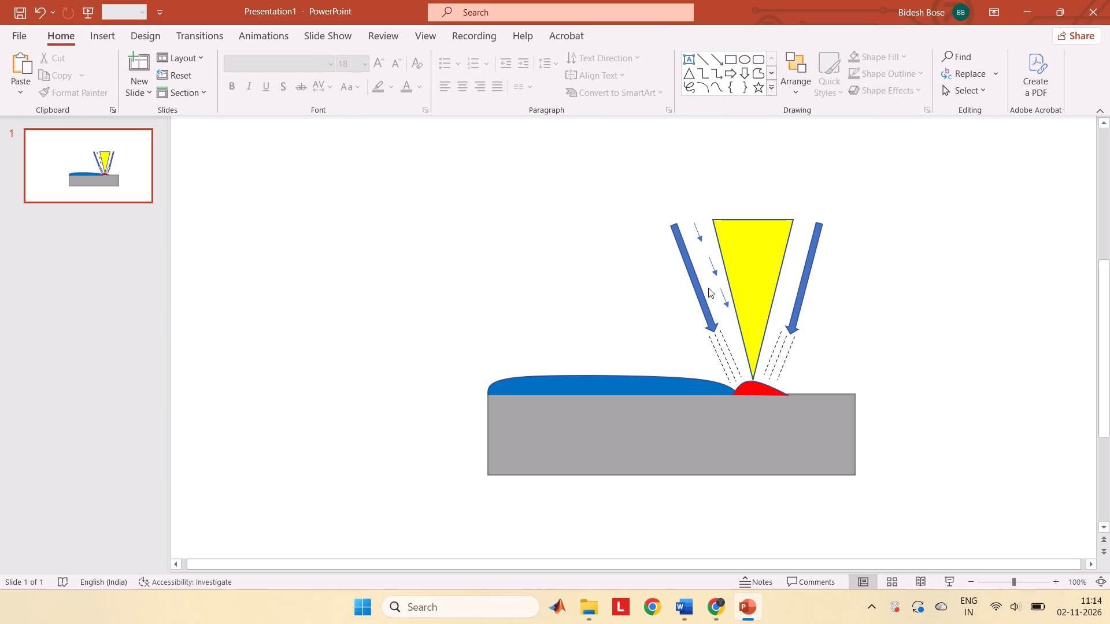
# Paste another small arrow at the top of the gap between the yellow cone and right blue arrow, re-angled to slope down and inward.
pyautogui.hotkey('ctrl', 'v')
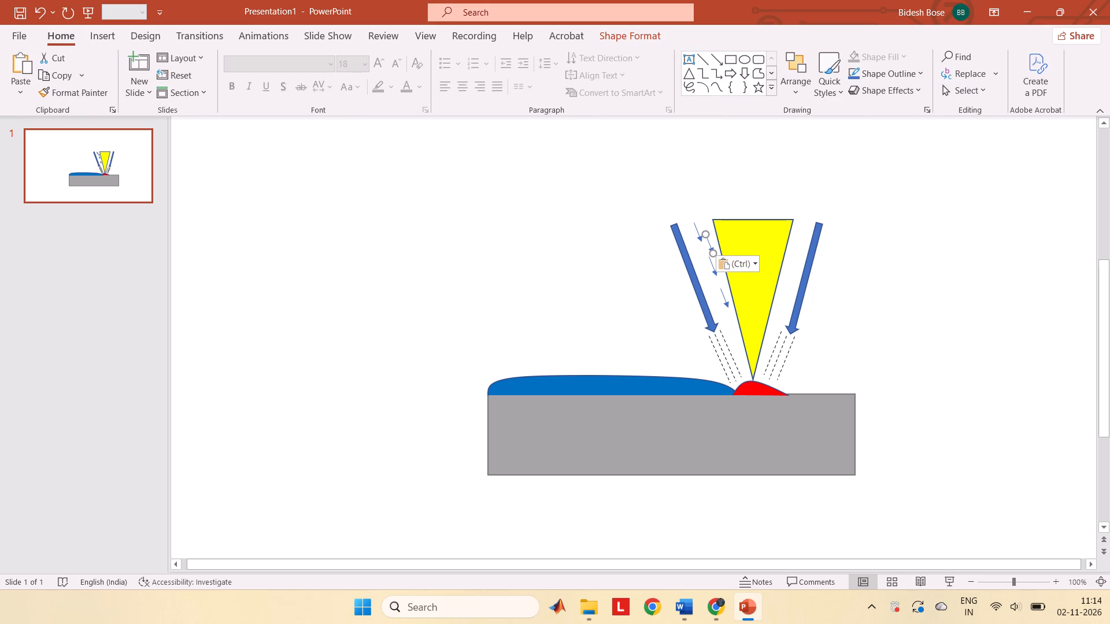
pyautogui.moveTo(710, 244); pyautogui.dragTo(808, 235)
pyautogui.moveTo(808, 235); pyautogui.dragTo(800, 235)
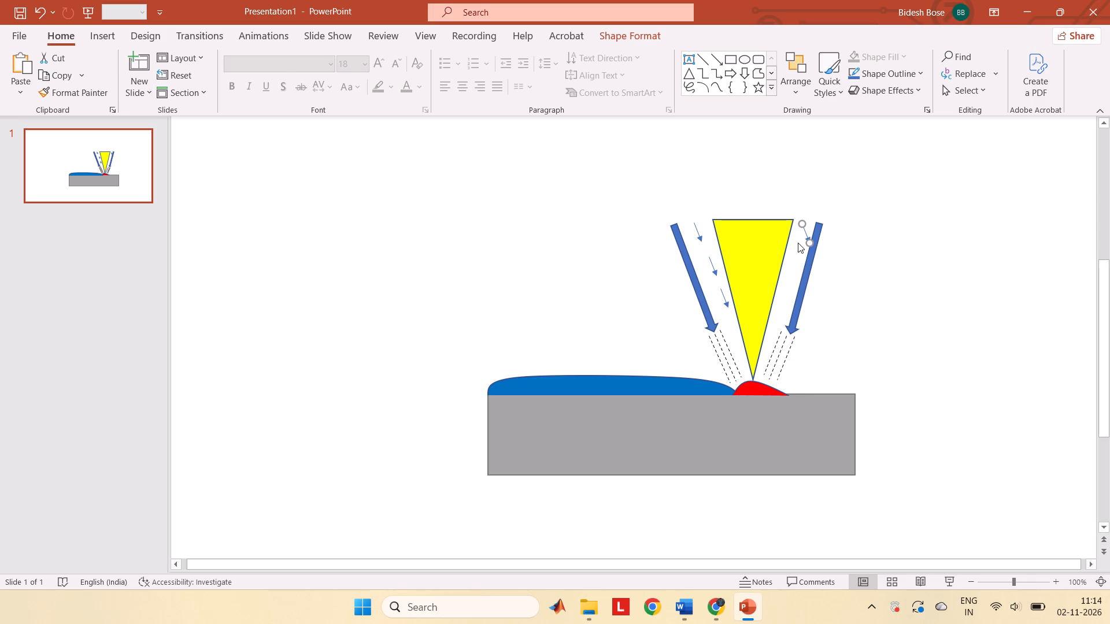
pyautogui.moveTo(808, 244); pyautogui.dragTo(797, 248)
pyautogui.moveTo(797, 248); pyautogui.dragTo(796, 248)
pyautogui.click(853, 257)
# Duplicate the re-angled small arrow twice and space the copies down the gap between the yellow cone and the right blue arrow.
pyautogui.click(800, 232)
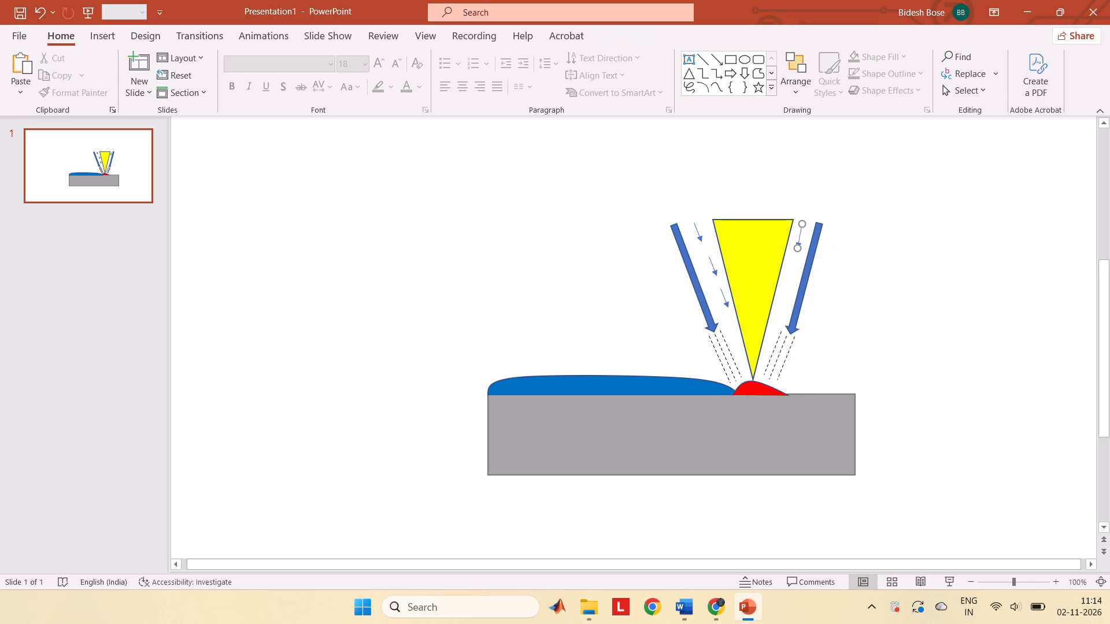
pyautogui.hotkey('ctrl', 'c')
pyautogui.hotkey('ctrl', 'v')
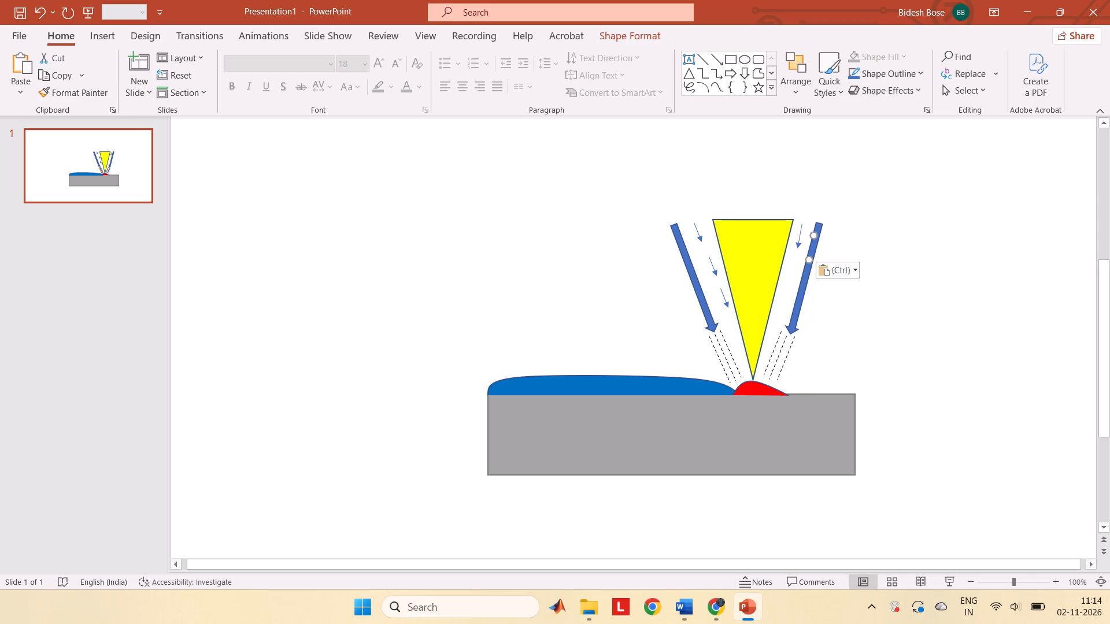
pyautogui.moveTo(813, 243); pyautogui.dragTo(794, 259)
pyautogui.moveTo(794, 259); pyautogui.dragTo(794, 269)
pyautogui.hotkey('ctrl', 'v')
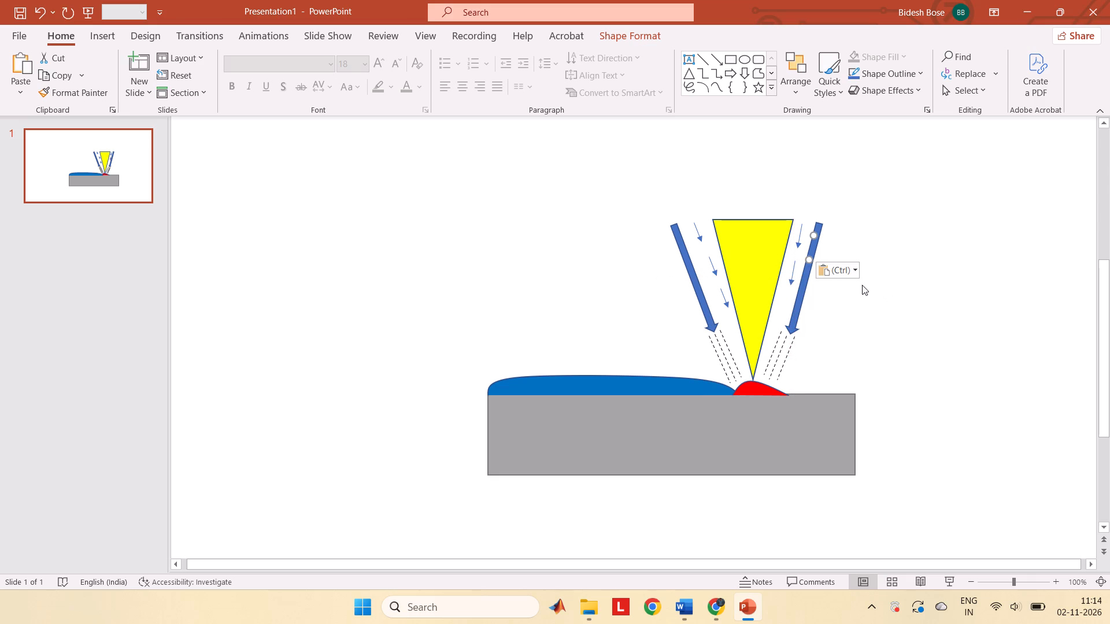
pyautogui.moveTo(809, 250); pyautogui.dragTo(781, 306)
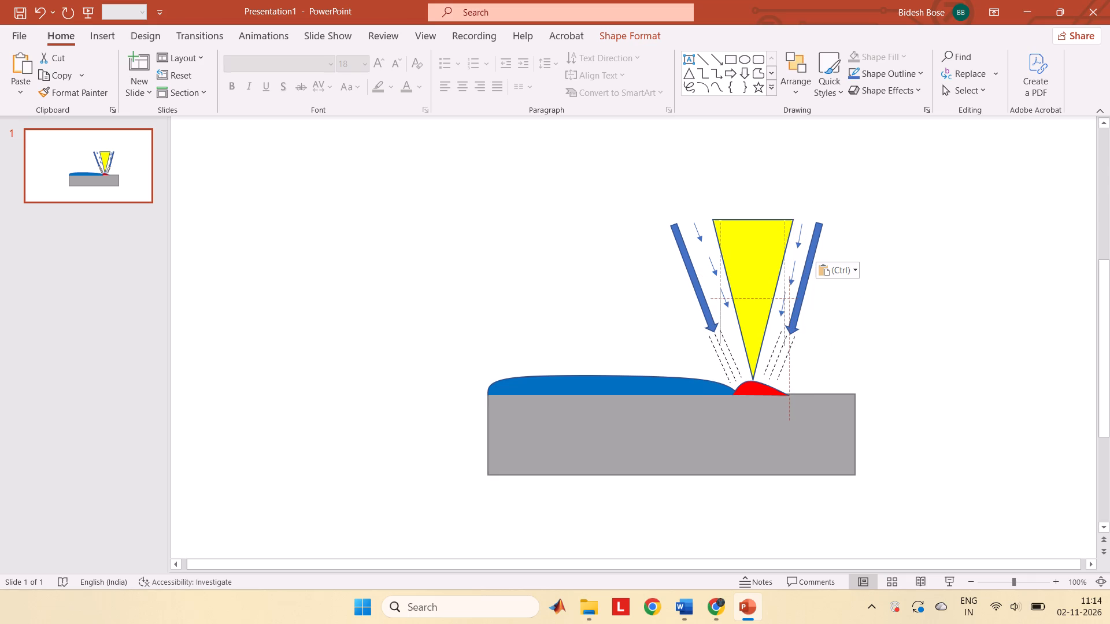
pyautogui.moveTo(781, 306); pyautogui.dragTo(785, 309)
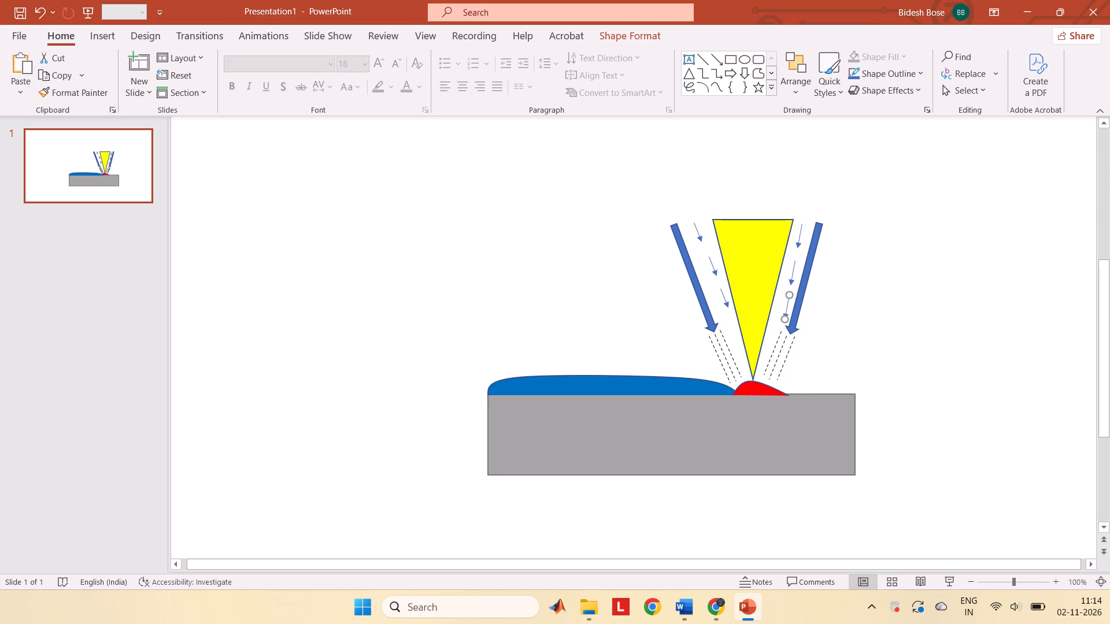
# Nudge the middle and lowest small arrows between the yellow cone and the right blue arrow to even out their spacing and alignment.
pyautogui.moveTo(794, 272); pyautogui.dragTo(793, 272)
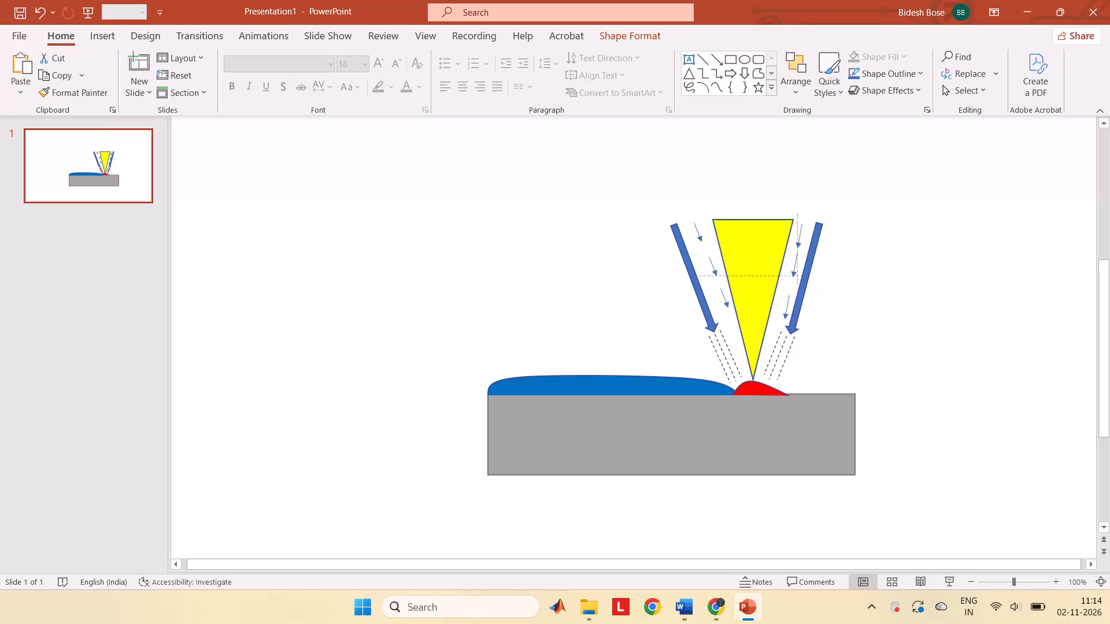
pyautogui.moveTo(793, 272); pyautogui.dragTo(791, 276)
pyautogui.moveTo(791, 276); pyautogui.dragTo(795, 266)
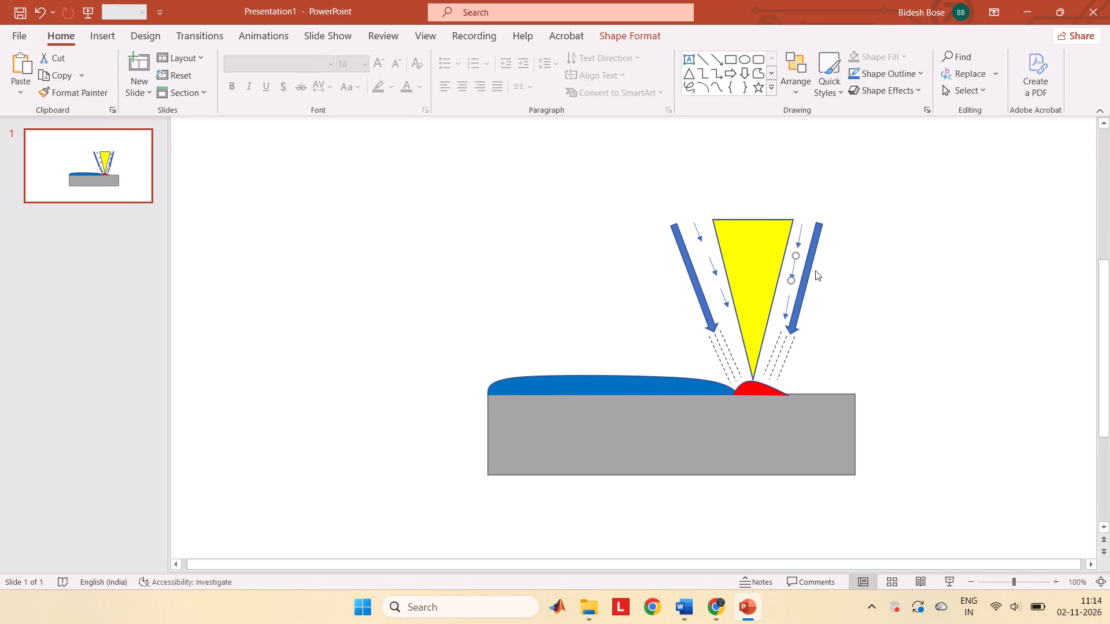
pyautogui.click(881, 280)
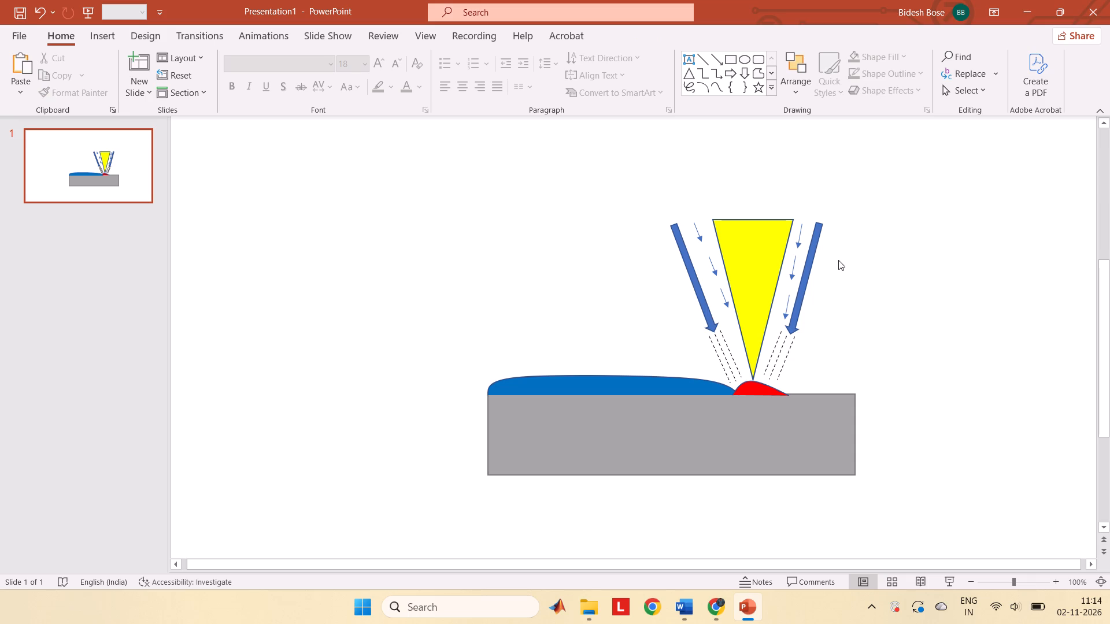
pyautogui.click(787, 302)
pyautogui.moveTo(787, 302); pyautogui.dragTo(786, 289)
pyautogui.click(786, 310)
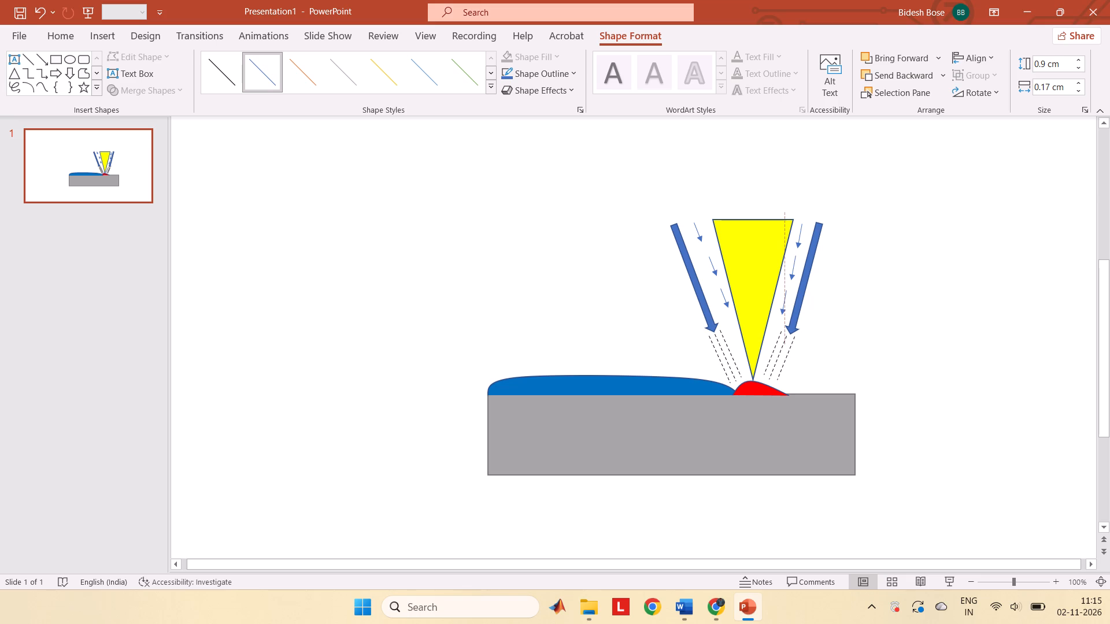
pyautogui.click(885, 306)
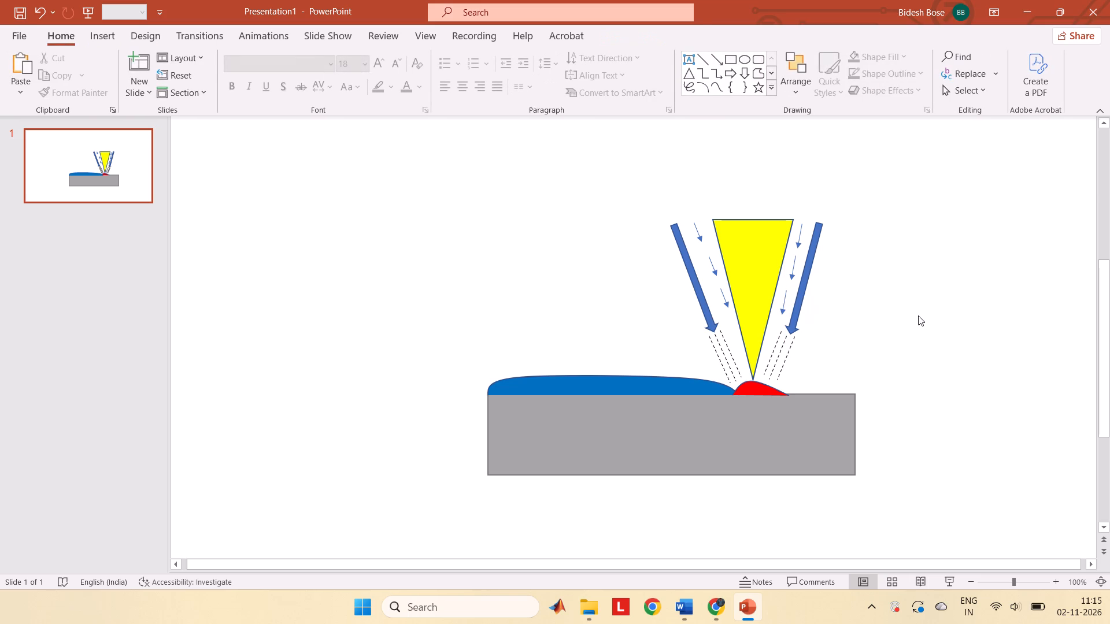
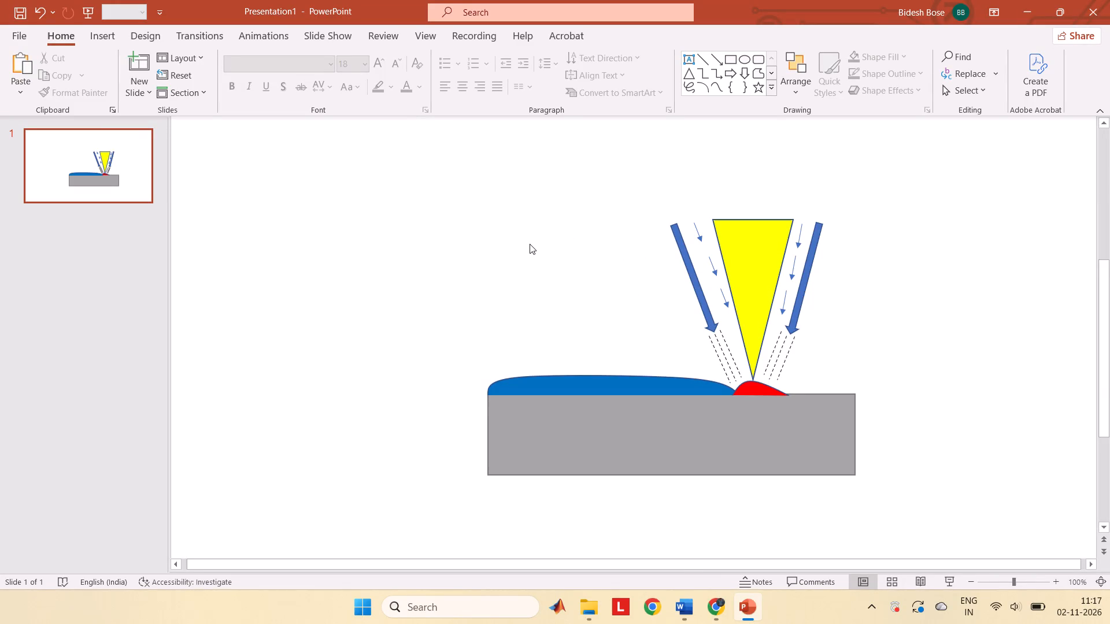
# Draw a rectangle about 3.0 cm by 1.5 cm at the lower left of the grey block, styled with a blue outline and white fill.
pyautogui.click(97, 38)
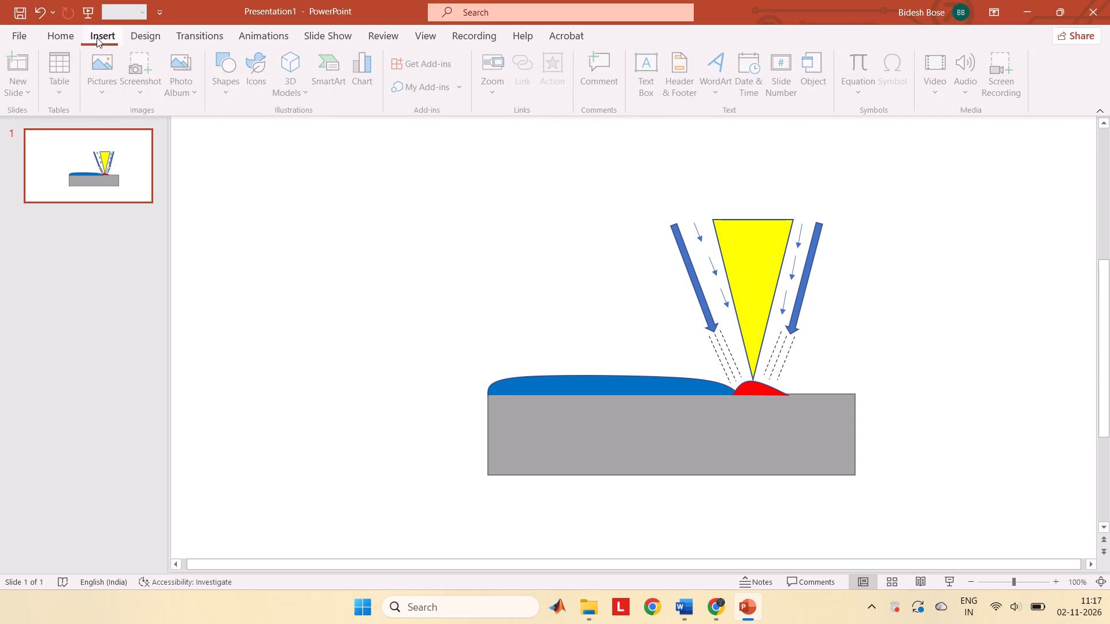
pyautogui.click(242, 82)
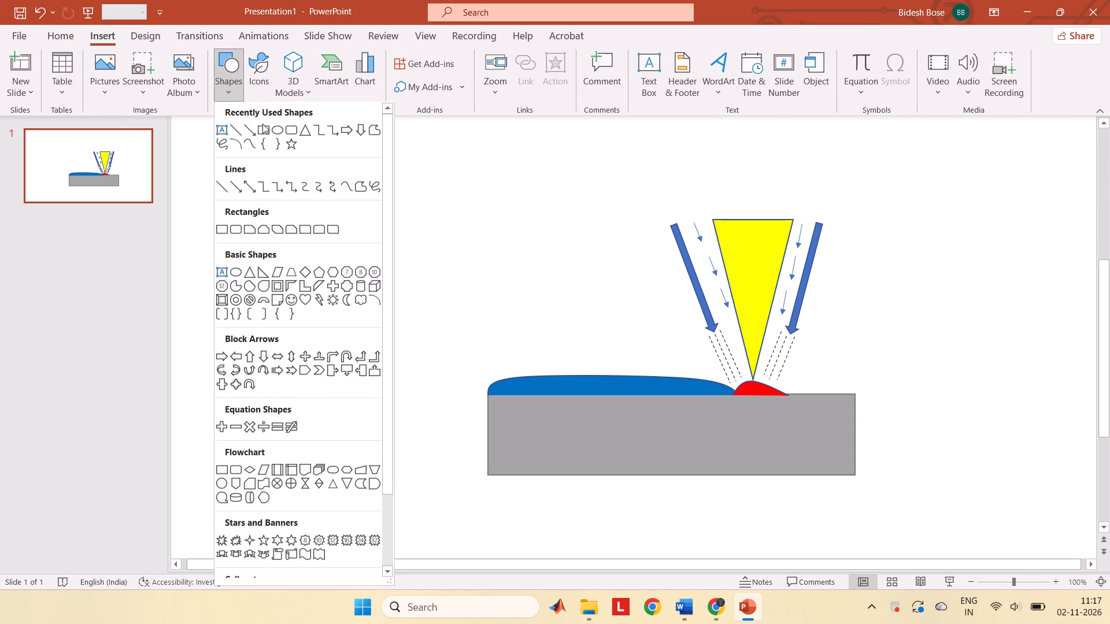
pyautogui.click(263, 130)
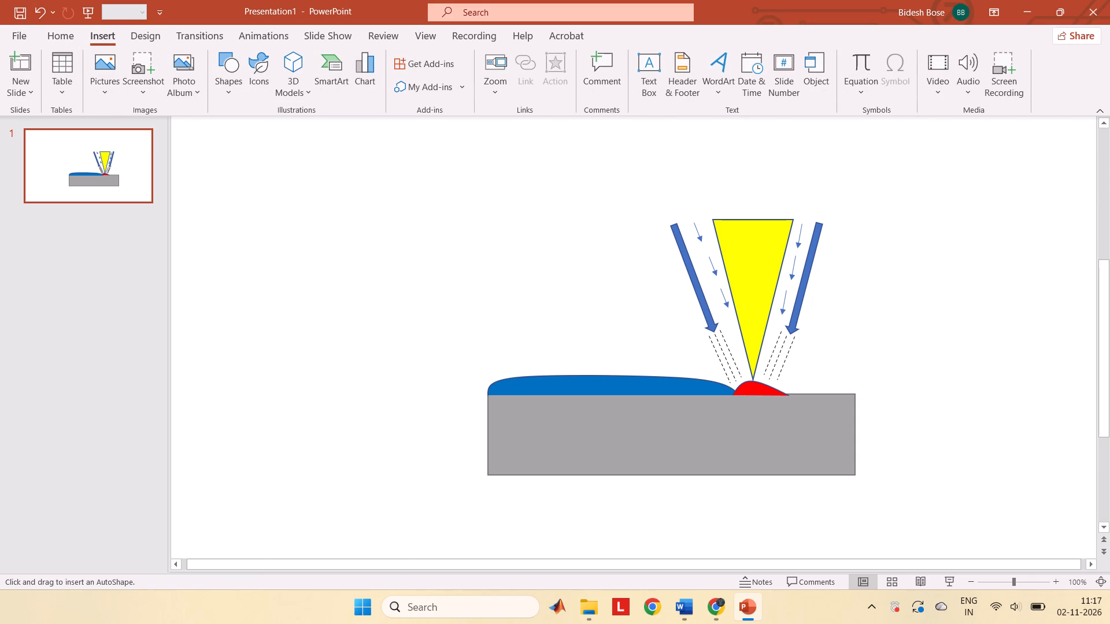
pyautogui.moveTo(342, 466); pyautogui.dragTo(424, 507)
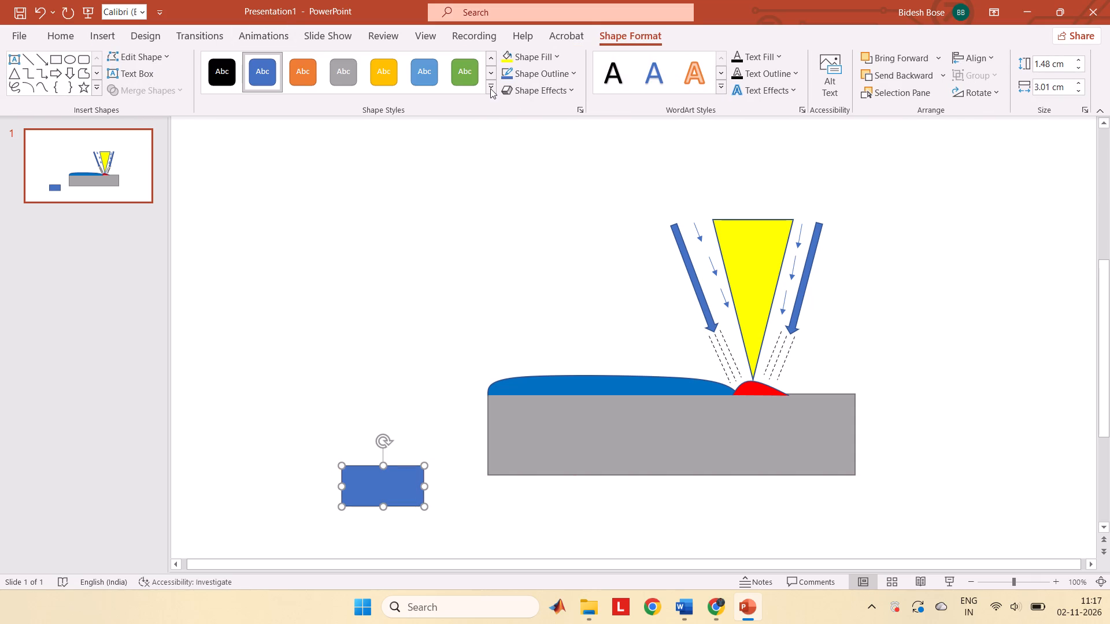
pyautogui.click(490, 88)
pyautogui.click(260, 113)
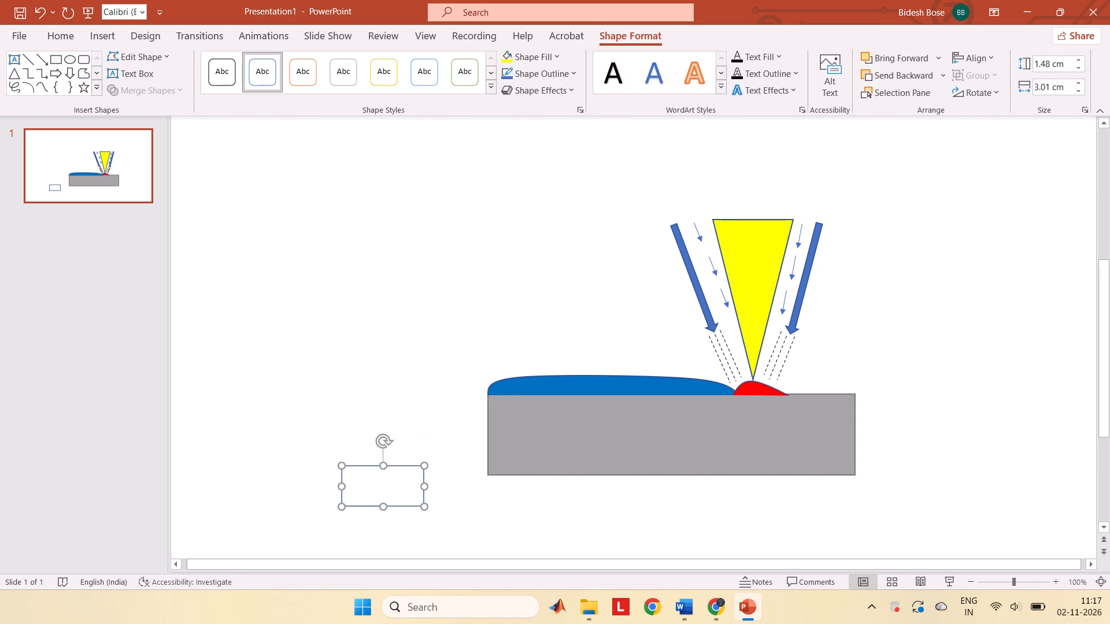
# Label the new outlined rectangle "Substrate".
pyautogui.doubleClick(357, 484)
pyautogui.hotkey('shift', 's')
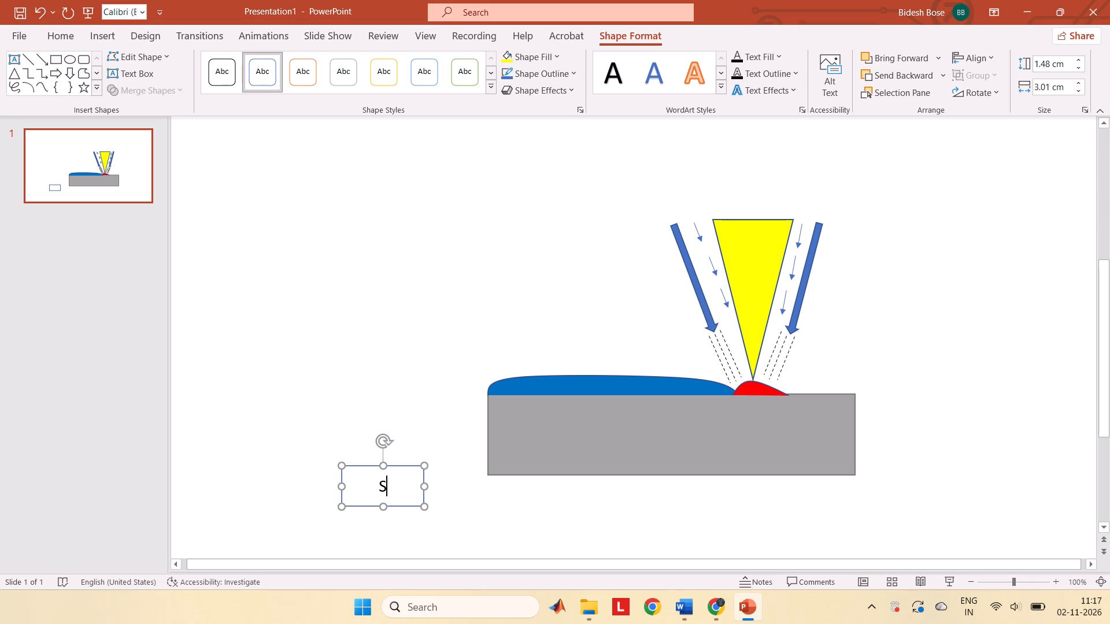
pyautogui.write('ubstrate')
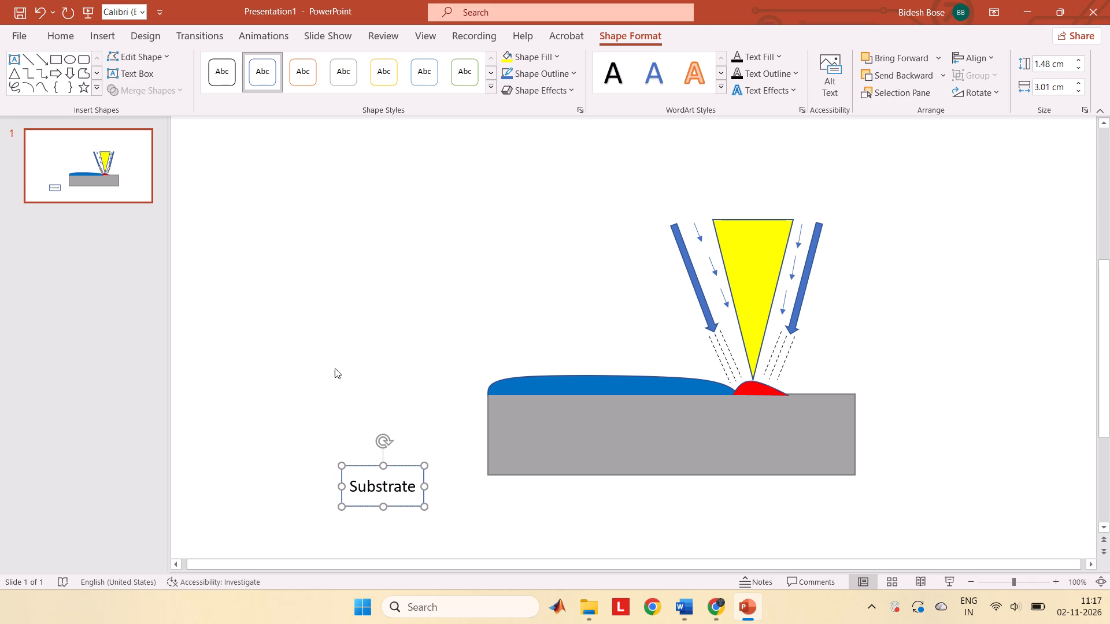
pyautogui.click(336, 363)
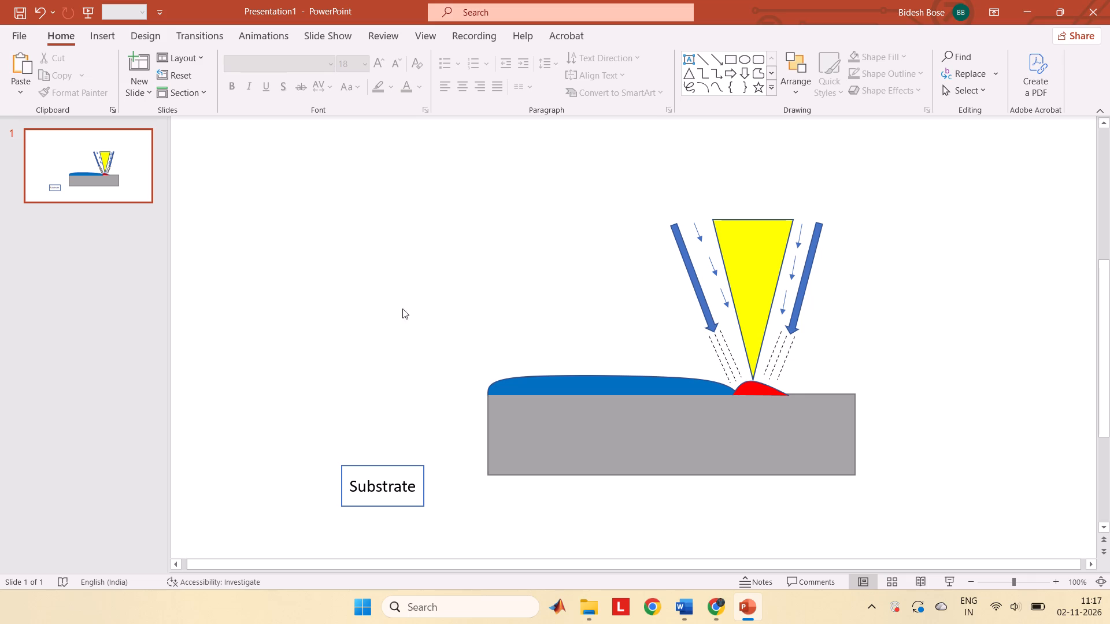
# Duplicate the Substrate label box and place the copy above it, to the left of the blue layer.
pyautogui.click(364, 479)
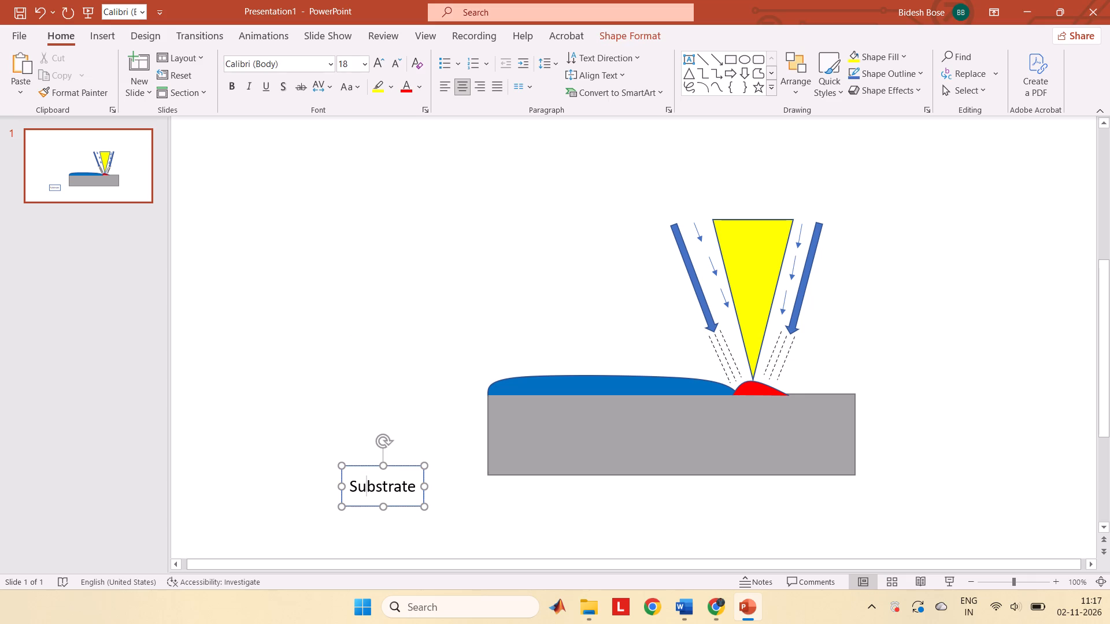
pyautogui.click(367, 465)
pyautogui.hotkey('ctrl', 'c')
pyautogui.hotkey('ctrl', 'v')
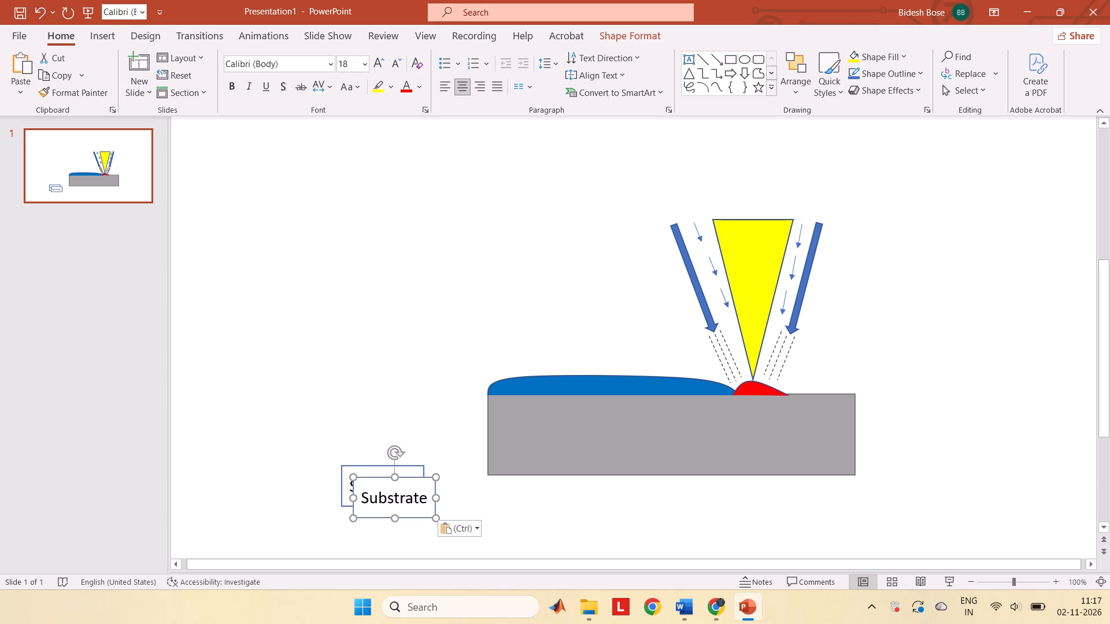
pyautogui.moveTo(379, 480); pyautogui.dragTo(348, 326)
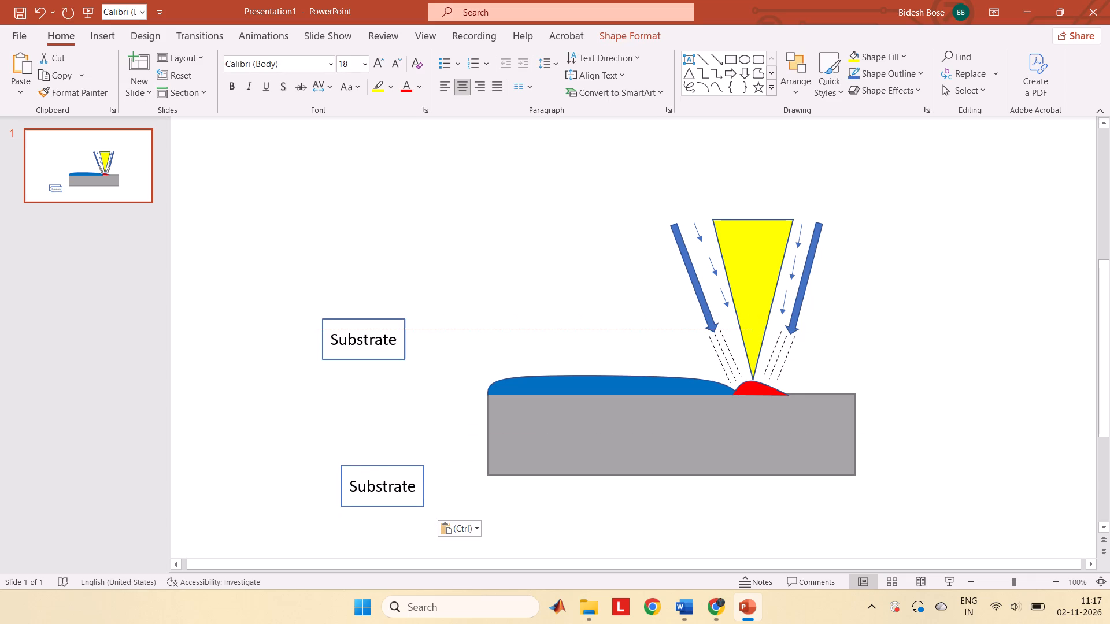
pyautogui.moveTo(348, 326); pyautogui.dragTo(349, 339)
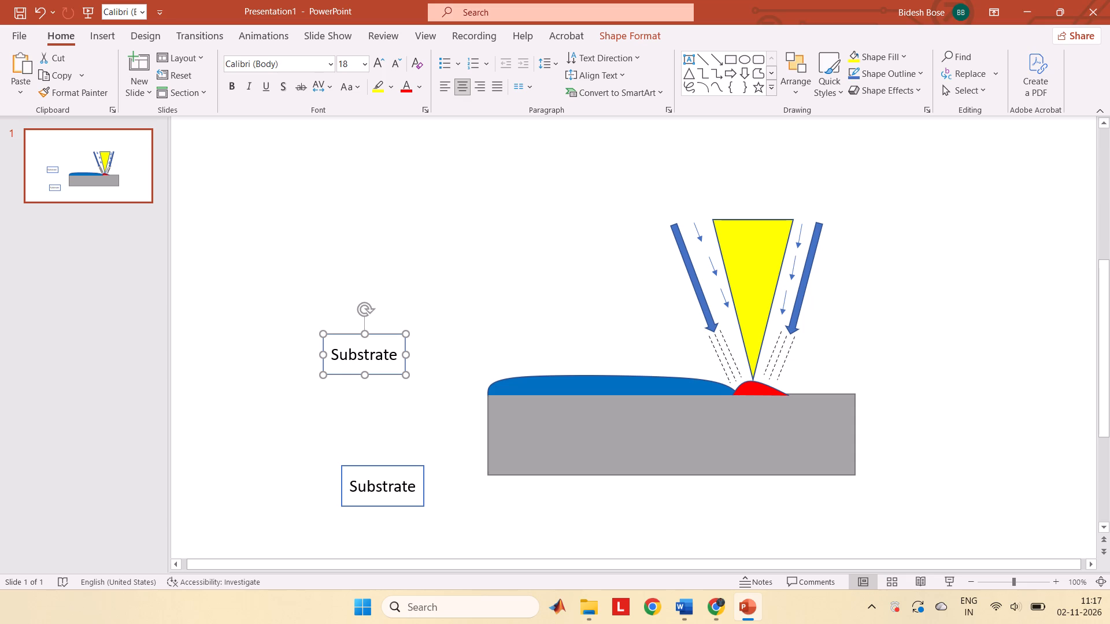
# Replace the upper copy's text with "Deposited Layer" and widen the box so the word "Deposited" fits on one line.
pyautogui.click(396, 359)
pyautogui.press('BackSpace')
pyautogui.press('BackSpace')
pyautogui.press('BackSpace')
pyautogui.press('BackSpace')
pyautogui.press('BackSpace')
pyautogui.press('BackSpace')
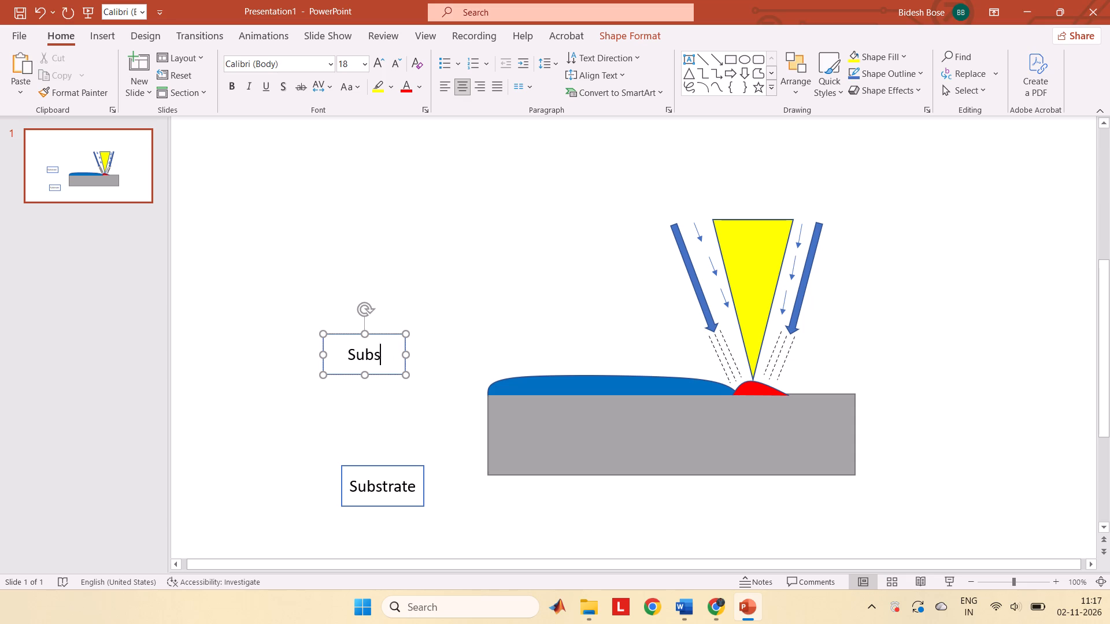
pyautogui.press('BackSpace')
pyautogui.press('BackSpace')
pyautogui.press('BackSpace')
pyautogui.write('Depositr')
pyautogui.press('BackSpace')
pyautogui.write('ed Layer')
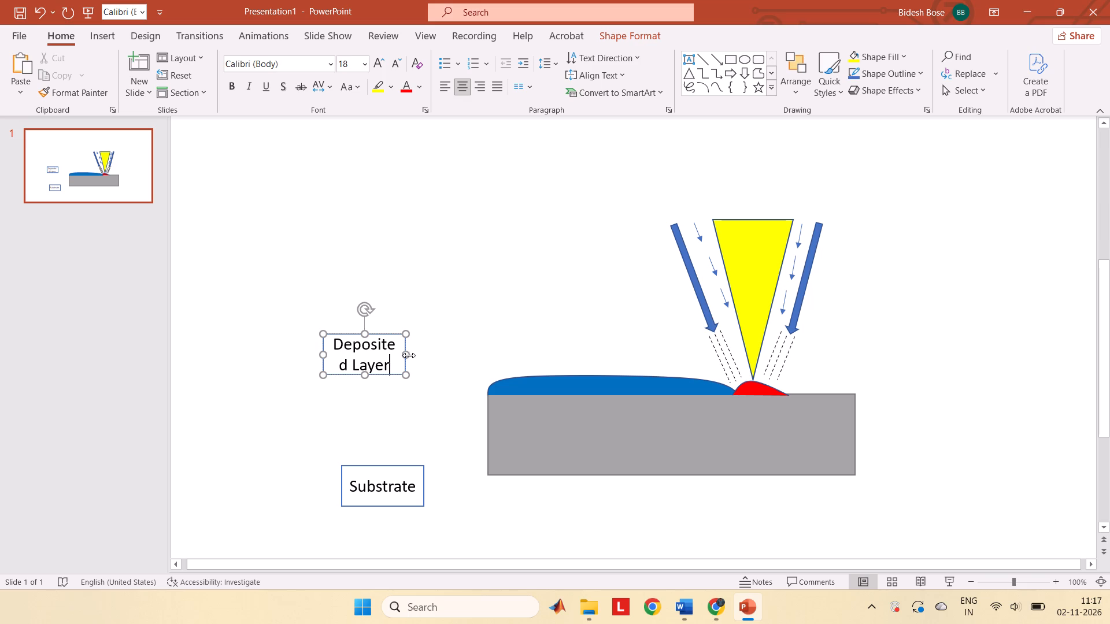
pyautogui.moveTo(409, 358); pyautogui.dragTo(436, 356)
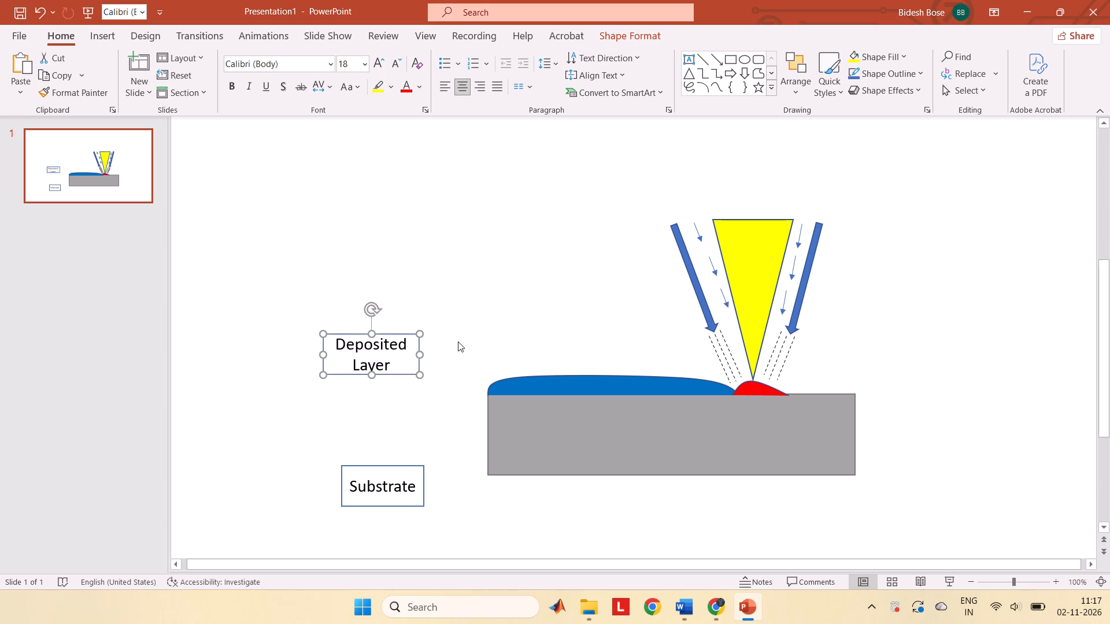
pyautogui.click(458, 341)
# Align the Substrate box beneath the Deposited Layer box and widen it to match that box's width.
pyautogui.click(384, 472)
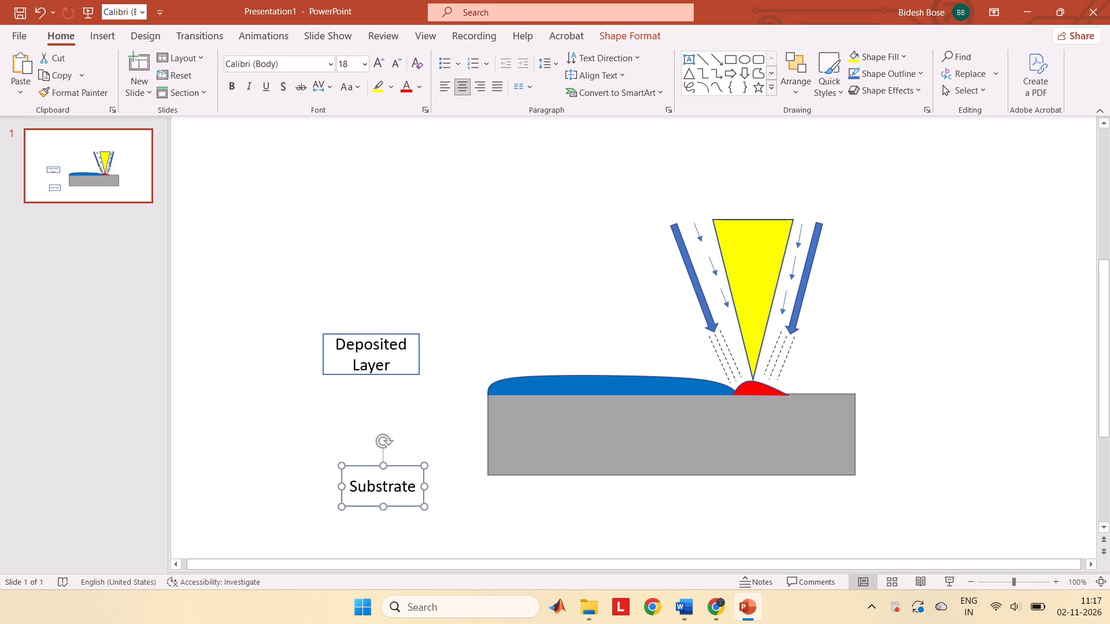
pyautogui.moveTo(378, 467); pyautogui.dragTo(364, 464)
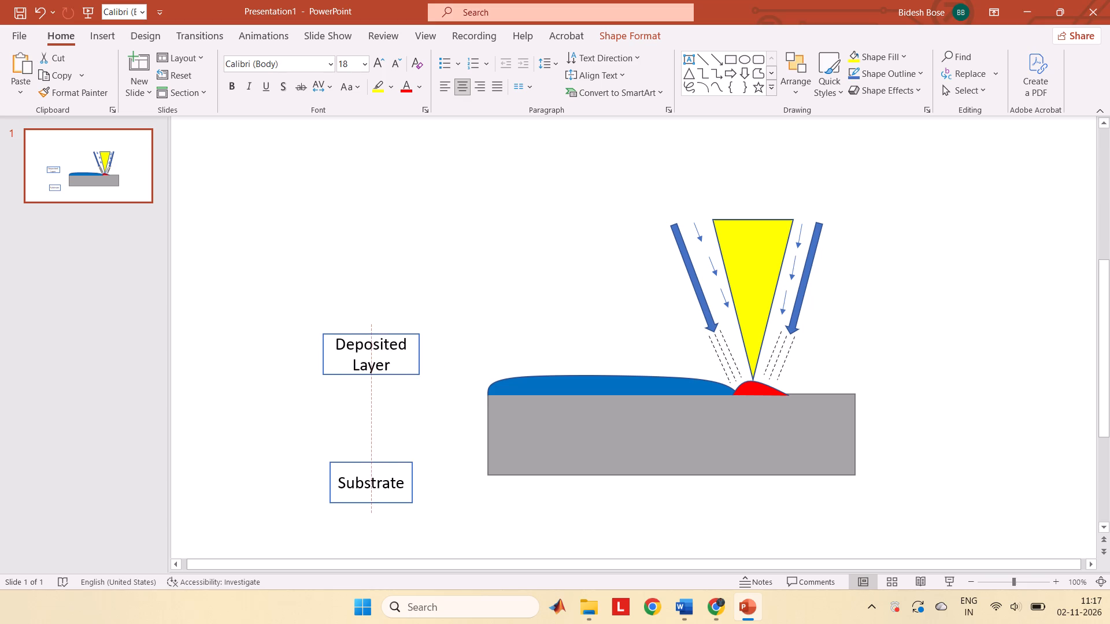
pyautogui.moveTo(364, 464); pyautogui.dragTo(361, 464)
pyautogui.moveTo(406, 485); pyautogui.dragTo(417, 481)
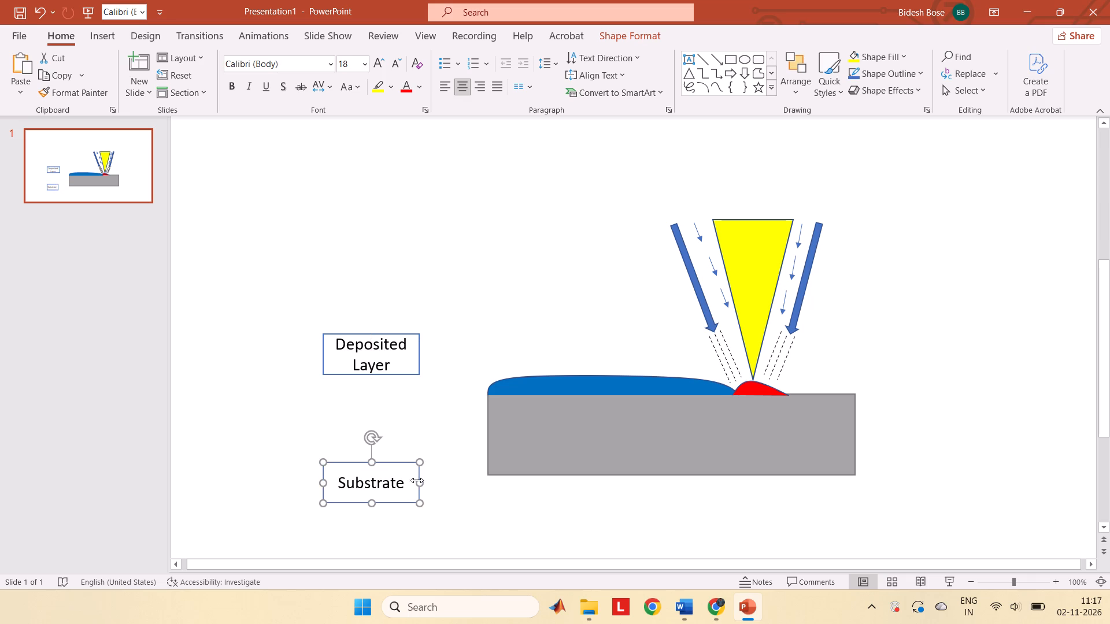
pyautogui.click(452, 432)
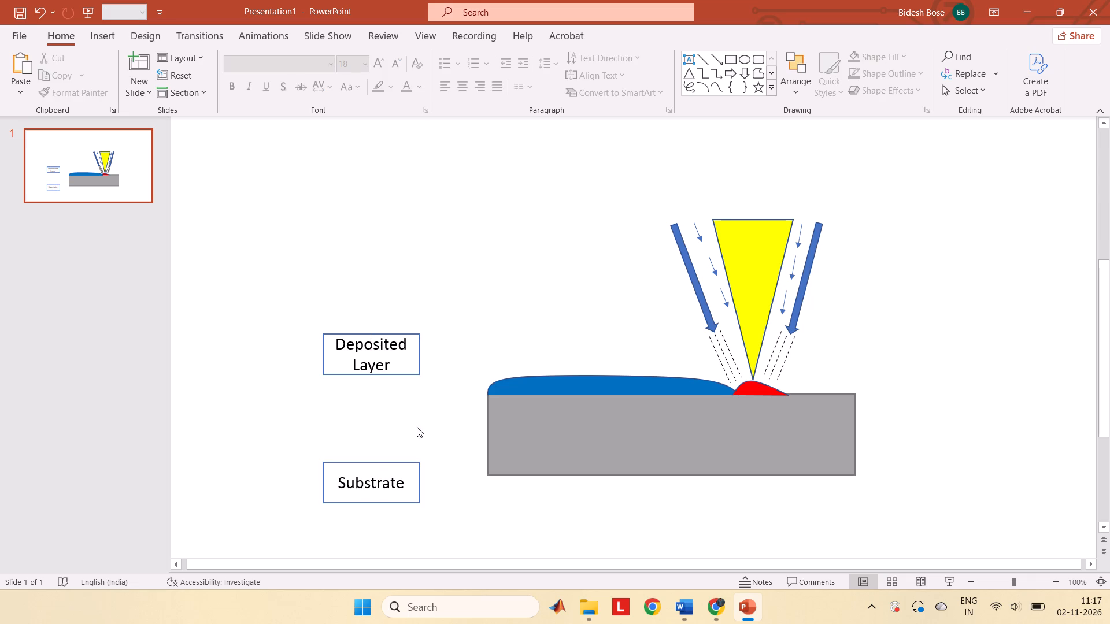
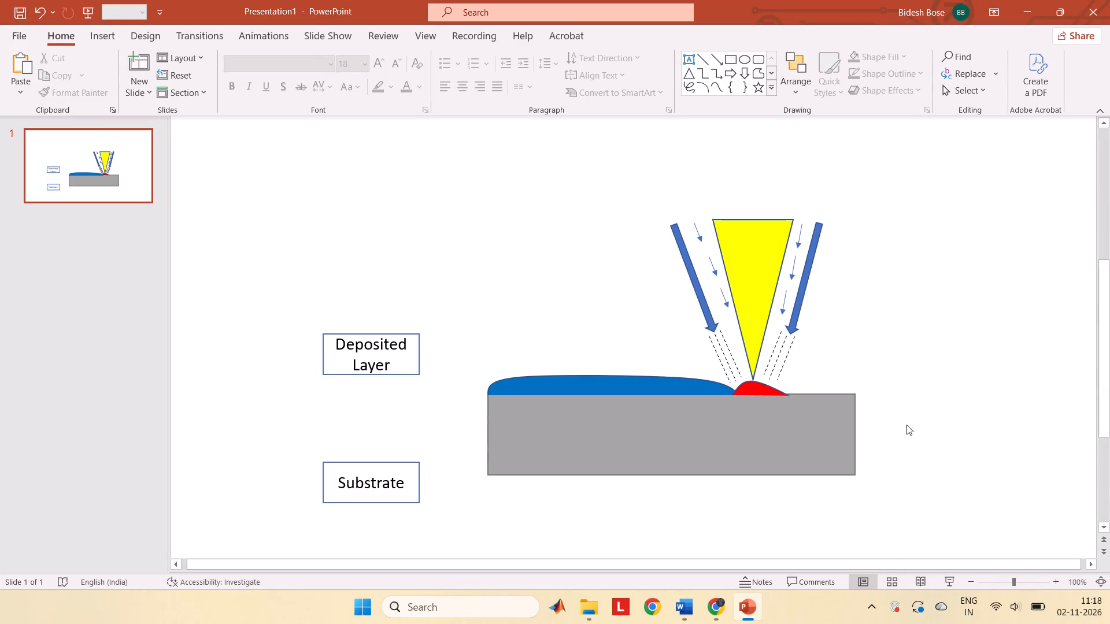
# Duplicate the Substrate label box and place the copy to the right of the grey substrate block.
pyautogui.click(368, 467)
pyautogui.hotkey('ctrl', 'c')
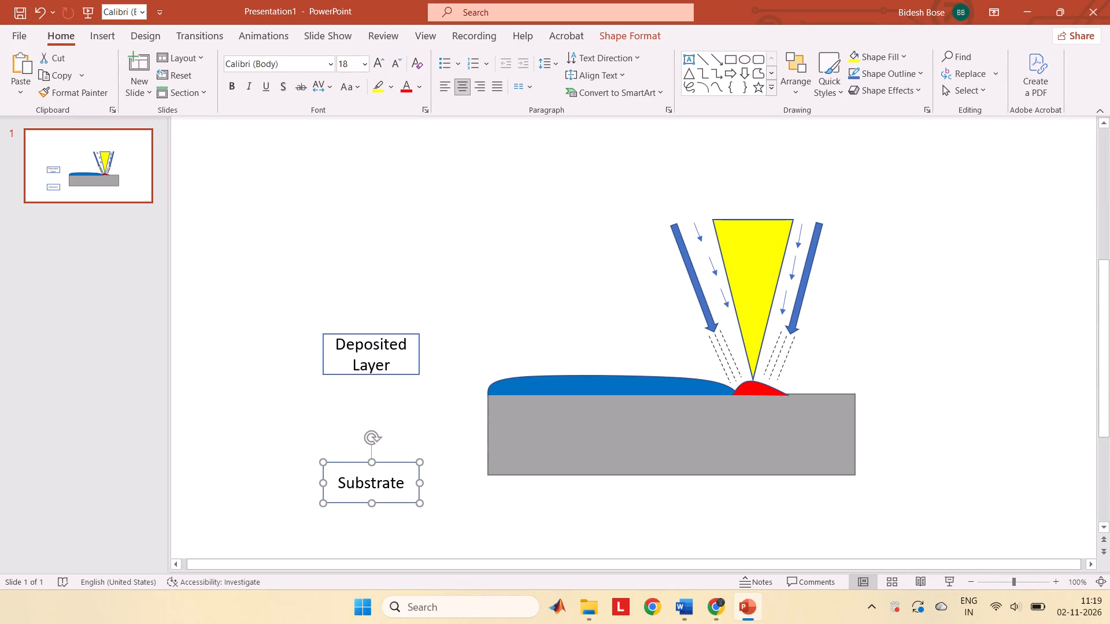
pyautogui.hotkey('ctrl', 'v')
pyautogui.moveTo(405, 475); pyautogui.dragTo(950, 439)
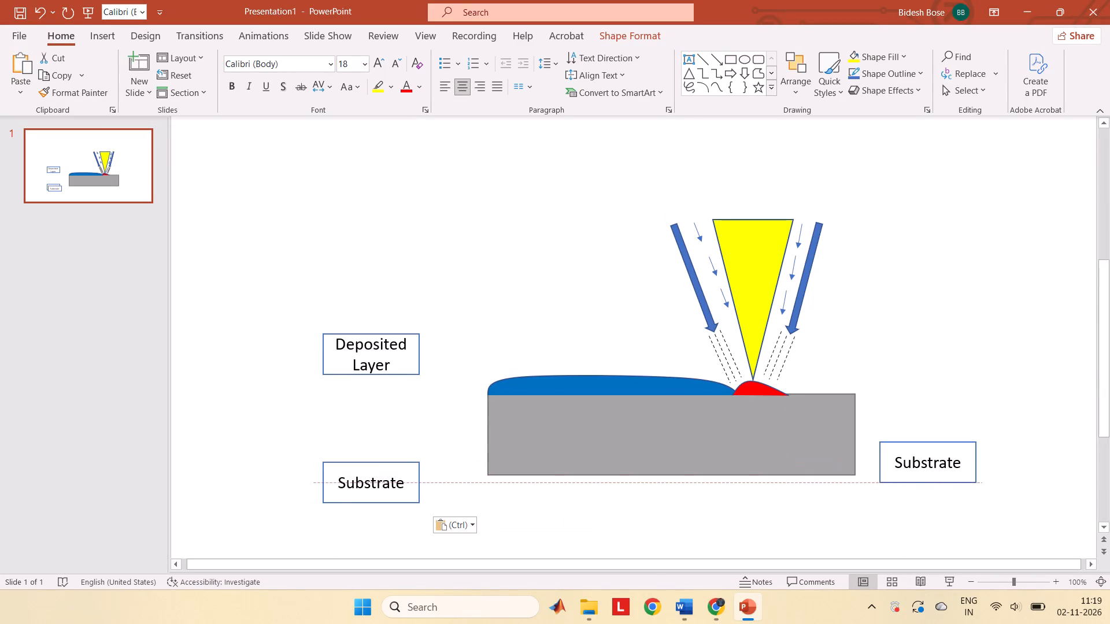
pyautogui.moveTo(950, 439); pyautogui.dragTo(957, 433)
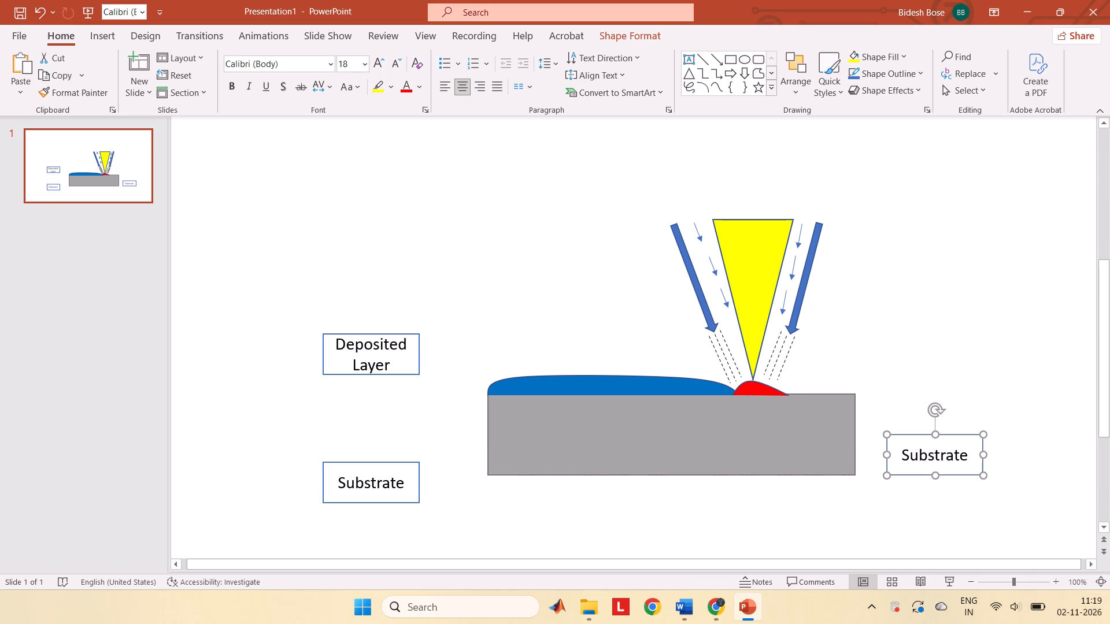
# Replace the text of the label box right of the grey block with "Melt-pool".
pyautogui.doubleClick(968, 458)
pyautogui.press('BackSpace')
pyautogui.press('BackSpace')
pyautogui.press('BackSpace')
pyautogui.press('BackSpace')
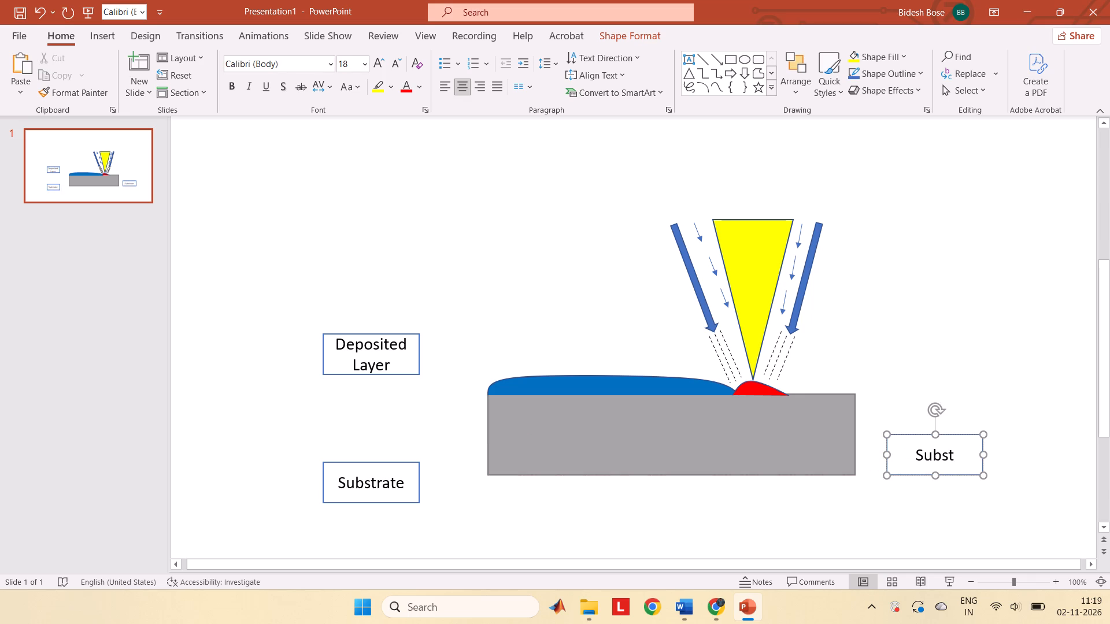
pyautogui.press('BackSpace')
pyautogui.press('BackSpace')
pyautogui.press('BackSpace')
pyautogui.press('BackSpace')
pyautogui.press('BackSpace')
pyautogui.write('Melt')
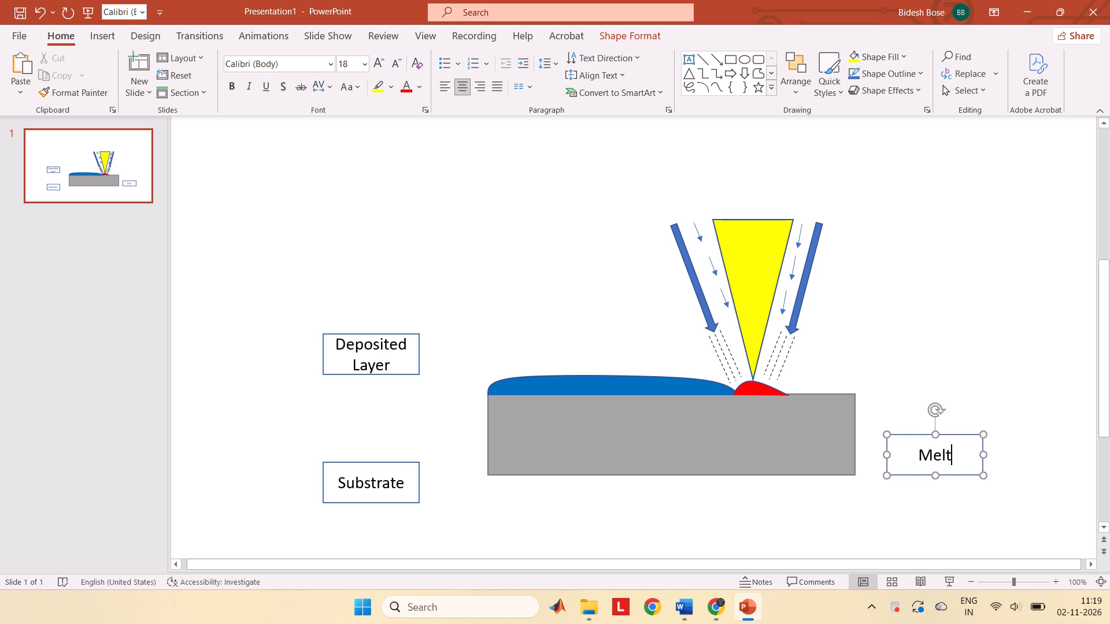
pyautogui.write('-pool')
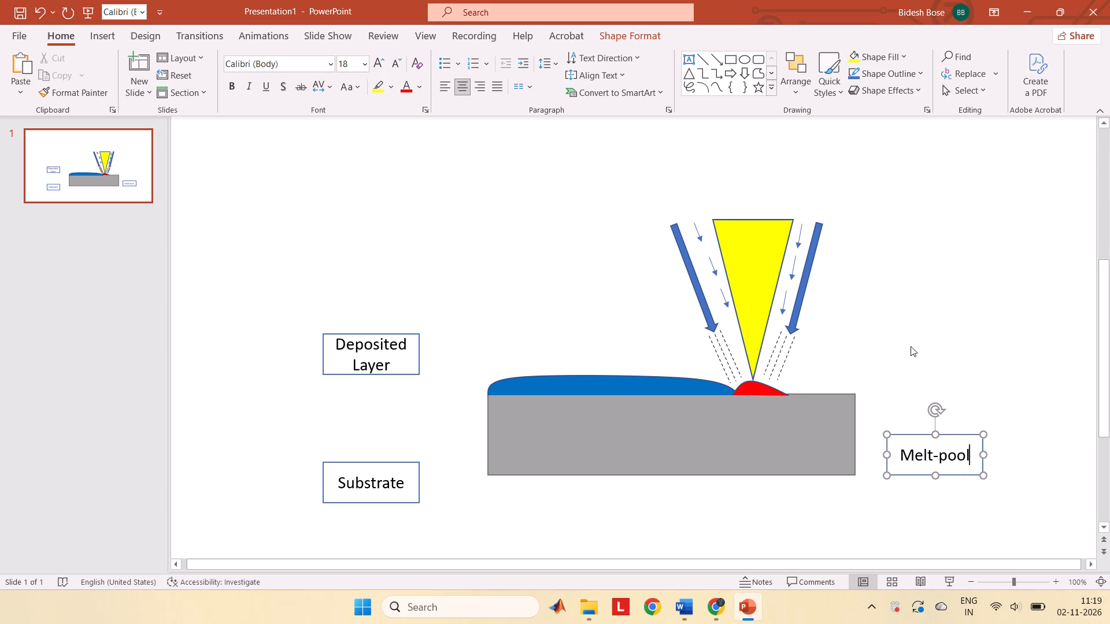
pyautogui.click(912, 310)
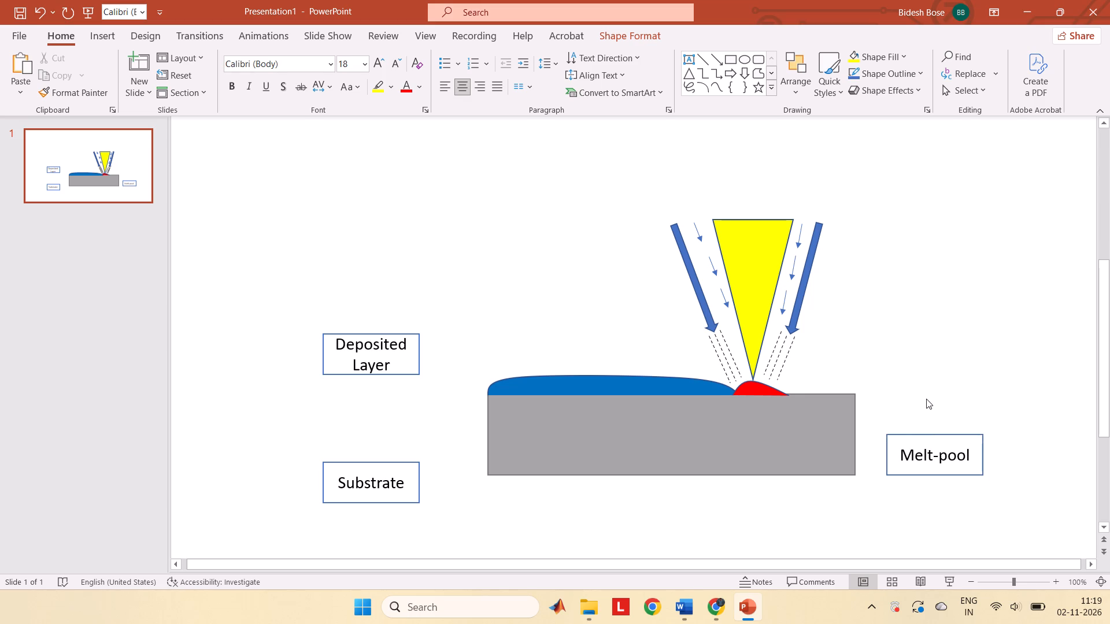
# Duplicate the Melt-pool label box and place the copy centred above the yellow laser cone.
pyautogui.click(913, 444)
pyautogui.hotkey('ctrl', 'c')
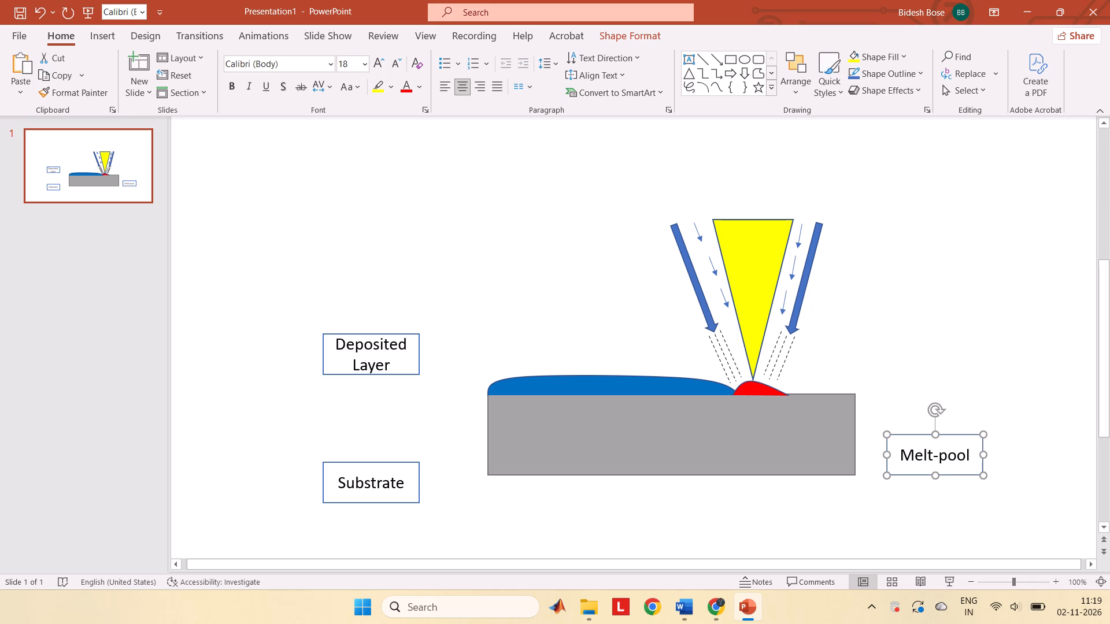
pyautogui.hotkey('ctrl', 'v')
pyautogui.moveTo(917, 454); pyautogui.dragTo(694, 133)
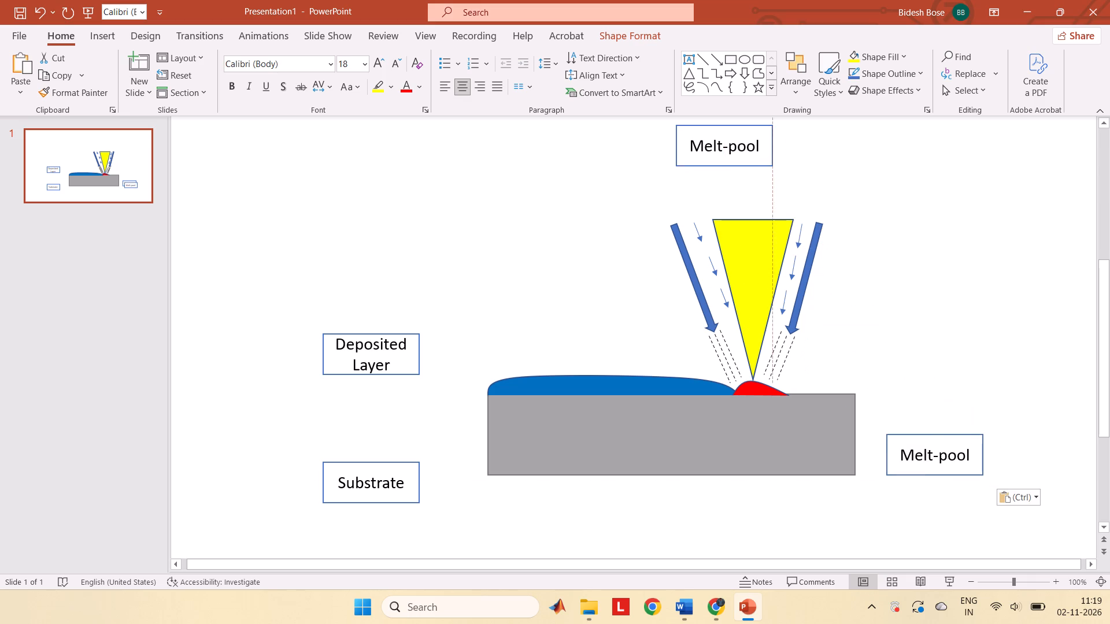
pyautogui.moveTo(694, 133); pyautogui.dragTo(735, 154)
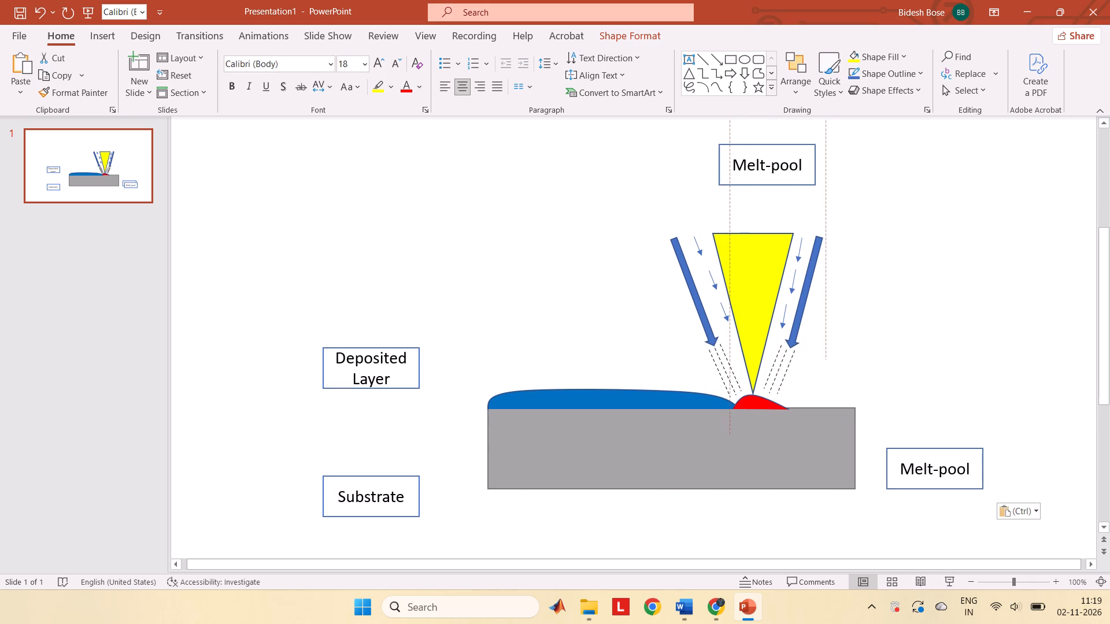
pyautogui.moveTo(735, 154); pyautogui.dragTo(721, 150)
# Replace the text of the label box above the yellow cone with "Laser Beam".
pyautogui.click(782, 166)
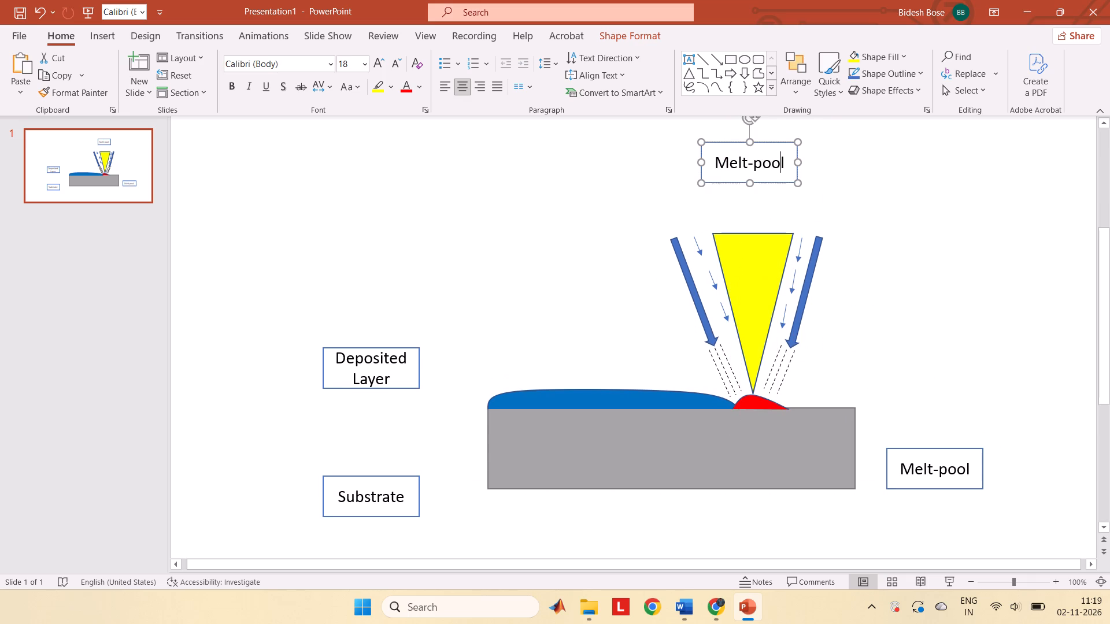
pyautogui.press('Right')
pyautogui.press('BackSpace')
pyautogui.press('BackSpace')
pyautogui.press('BackSpace')
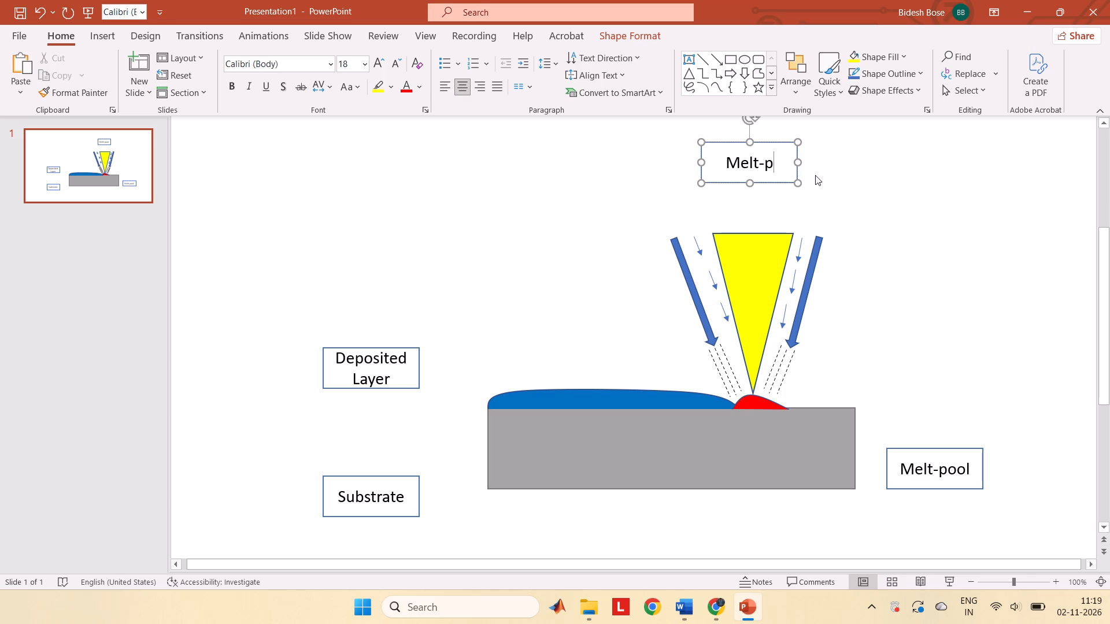
pyautogui.press('BackSpace')
pyautogui.press('BackSpace')
pyautogui.press('BackSpace')
pyautogui.press('BackSpace')
pyautogui.press('BackSpace')
pyautogui.press('BackSpace')
pyautogui.press('BackSpace')
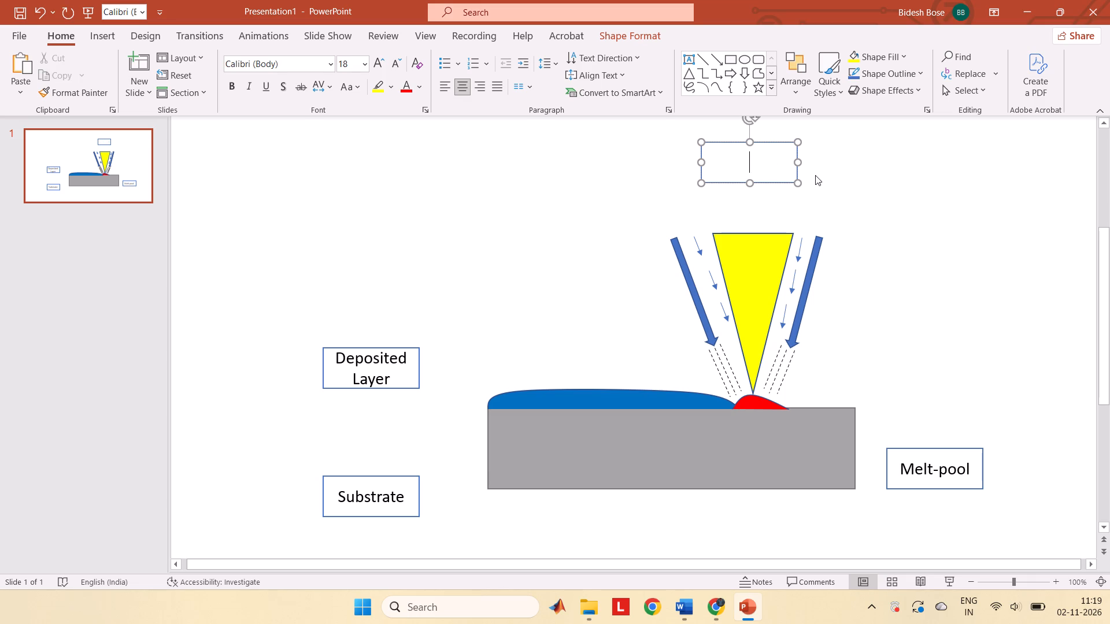
pyautogui.write('Laser Beam')
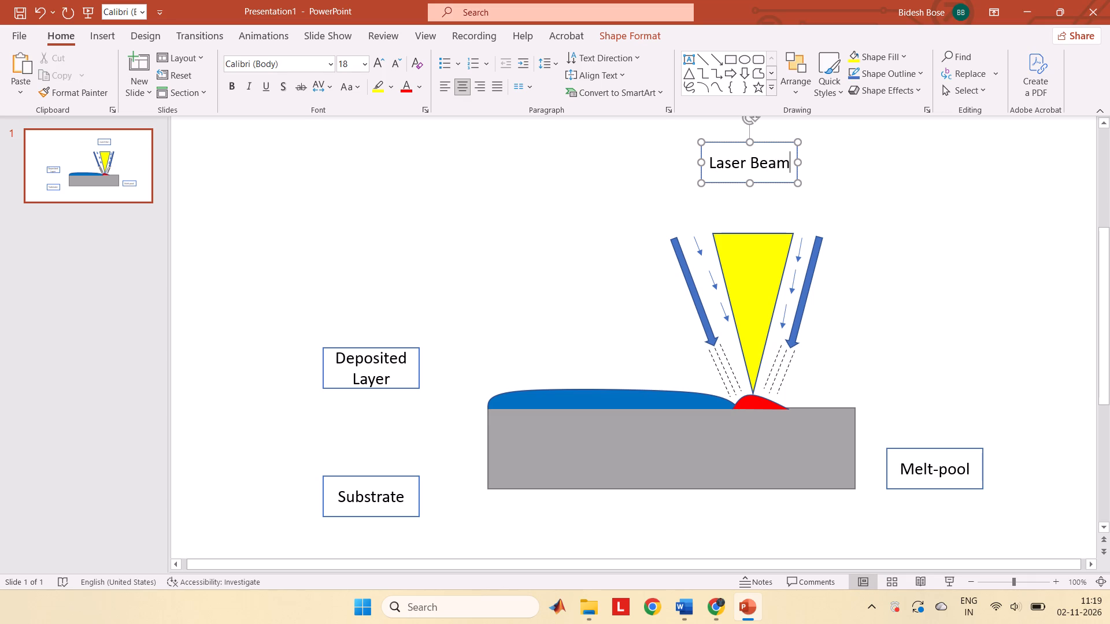
pyautogui.click(508, 185)
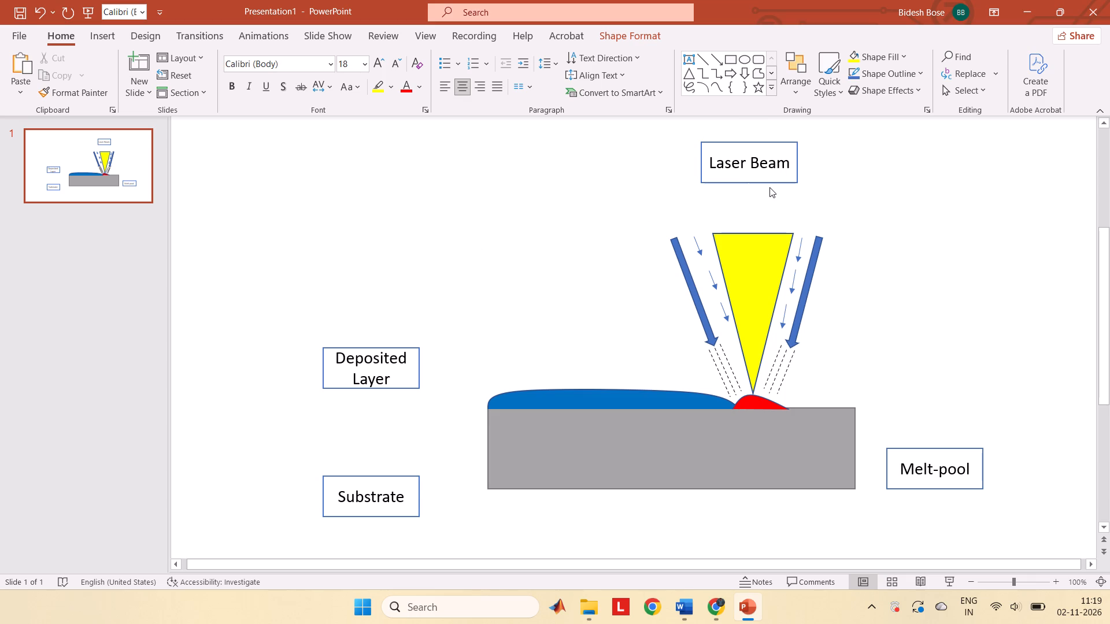
# Duplicate the Laser Beam label box and place the copy just above and right of the right-hand thick blue arrow.
pyautogui.click(785, 146)
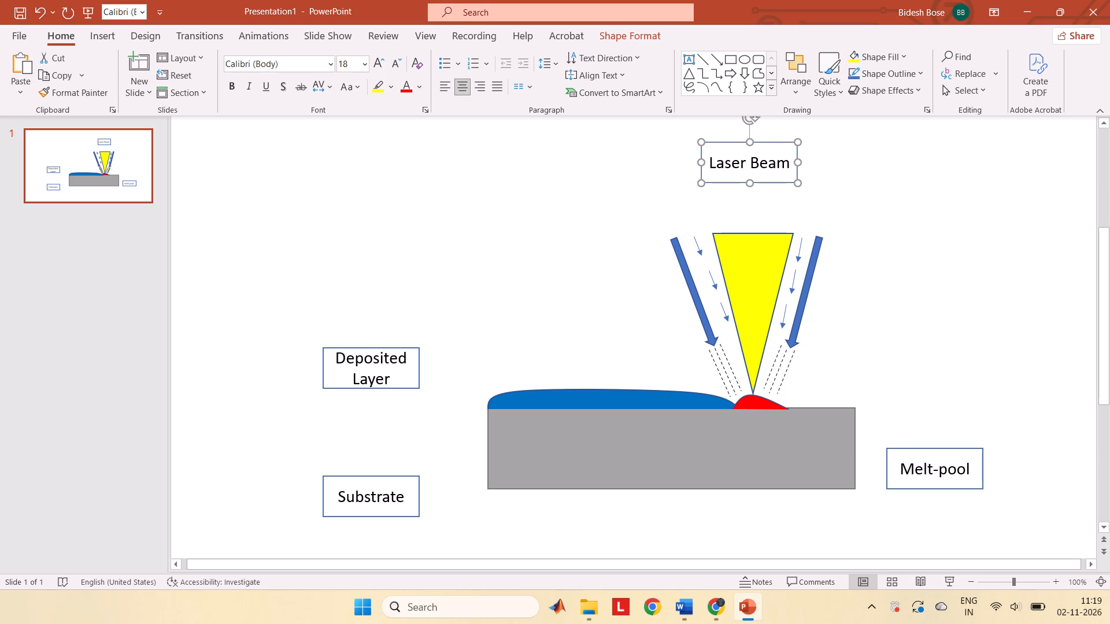
pyautogui.hotkey('ctrl', 'c')
pyautogui.hotkey('ctrl', 'v')
pyautogui.moveTo(796, 155); pyautogui.dragTo(827, 159)
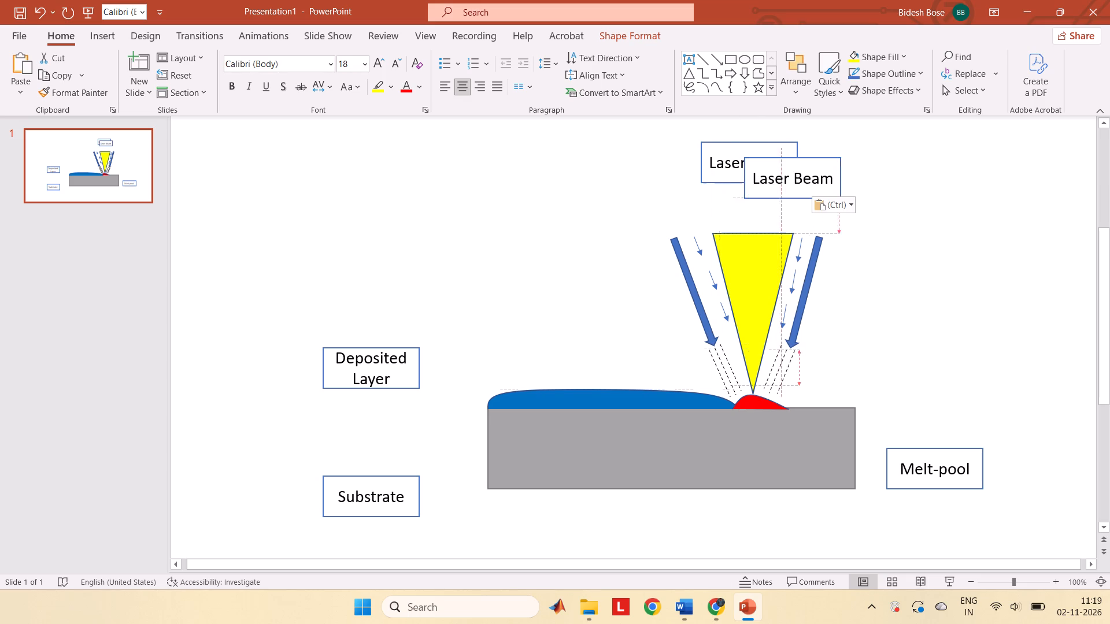
pyautogui.moveTo(827, 159); pyautogui.dragTo(938, 192)
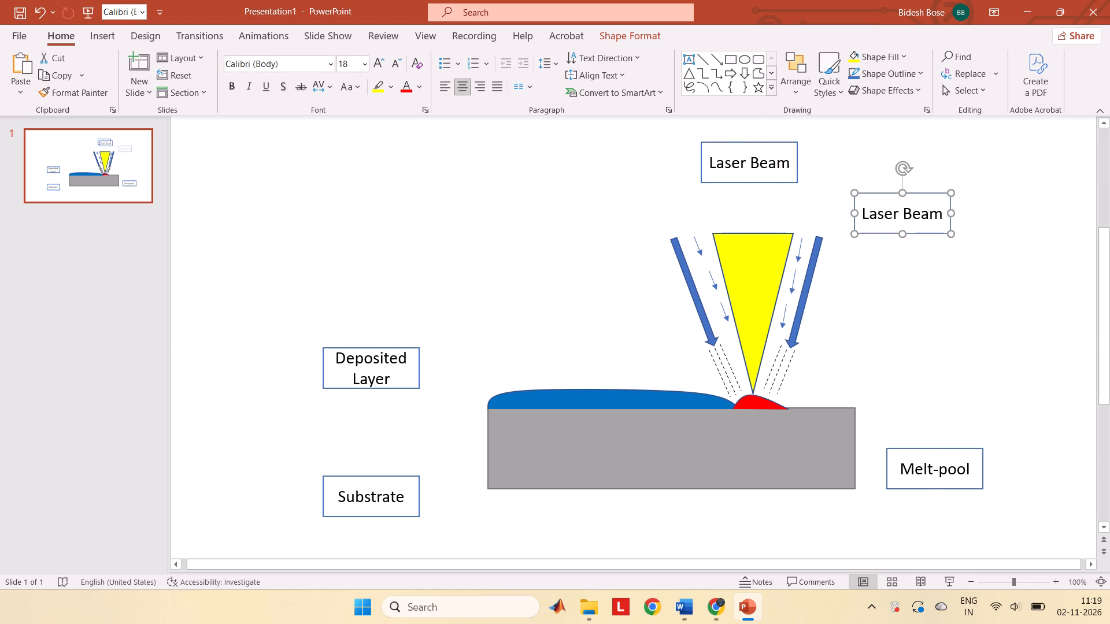
# Replace the text of the label box near the right-hand thick arrow with "Metal Powder".
pyautogui.click(942, 211)
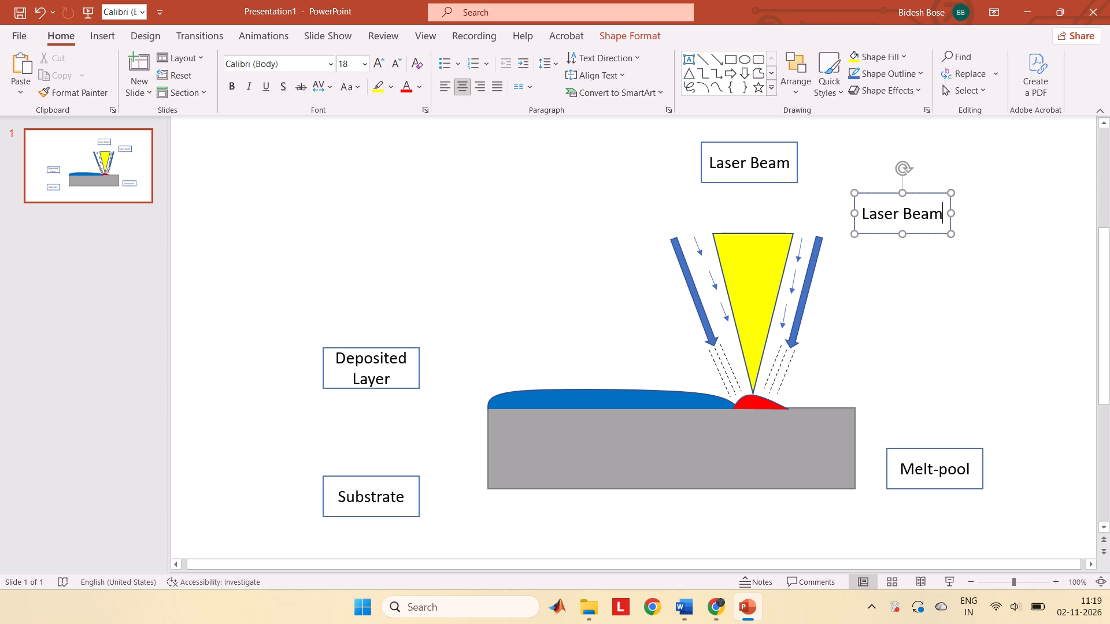
pyautogui.press('BackSpace')
pyautogui.press('BackSpace')
pyautogui.press('BackSpace')
pyautogui.press('BackSpace')
pyautogui.press('BackSpace')
pyautogui.press('BackSpace')
pyautogui.press('BackSpace')
pyautogui.press('BackSpace')
pyautogui.press('BackSpace')
pyautogui.press('BackSpace')
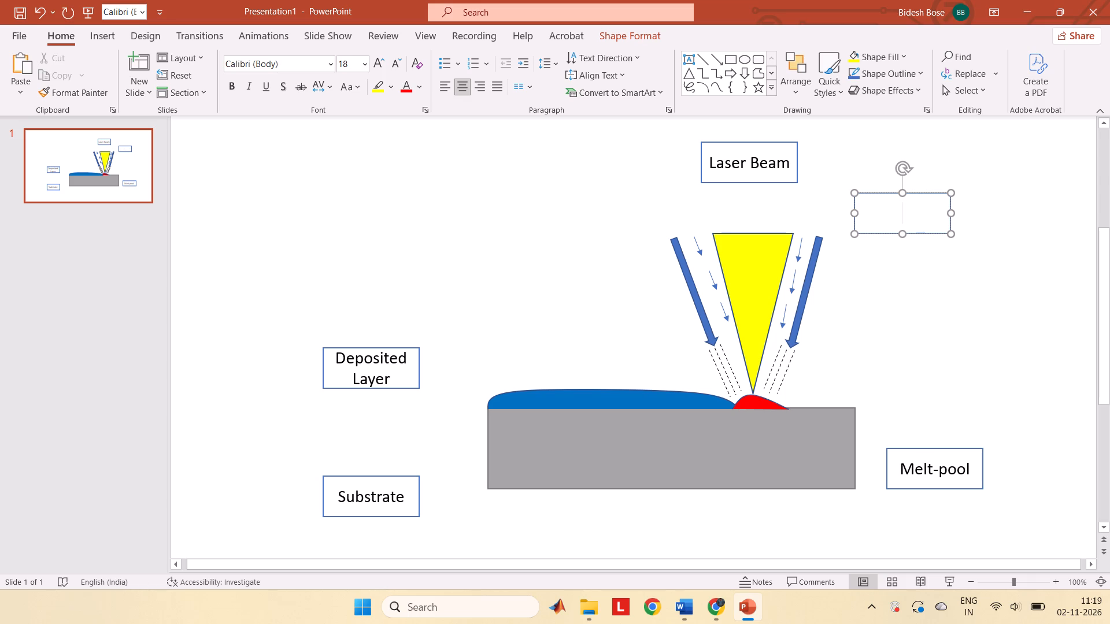
pyautogui.write('Metal Powder')
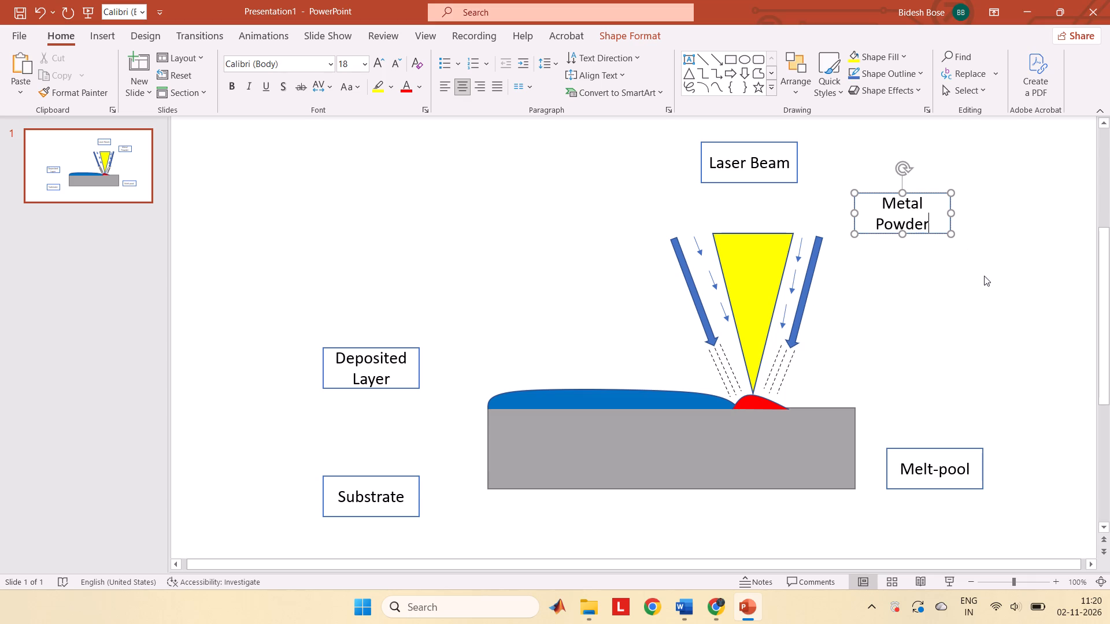
pyautogui.click(984, 276)
# Duplicate the Metal Powder label box and place the copy to the left of the Laser Beam box, above the left-hand arrows.
pyautogui.click(874, 197)
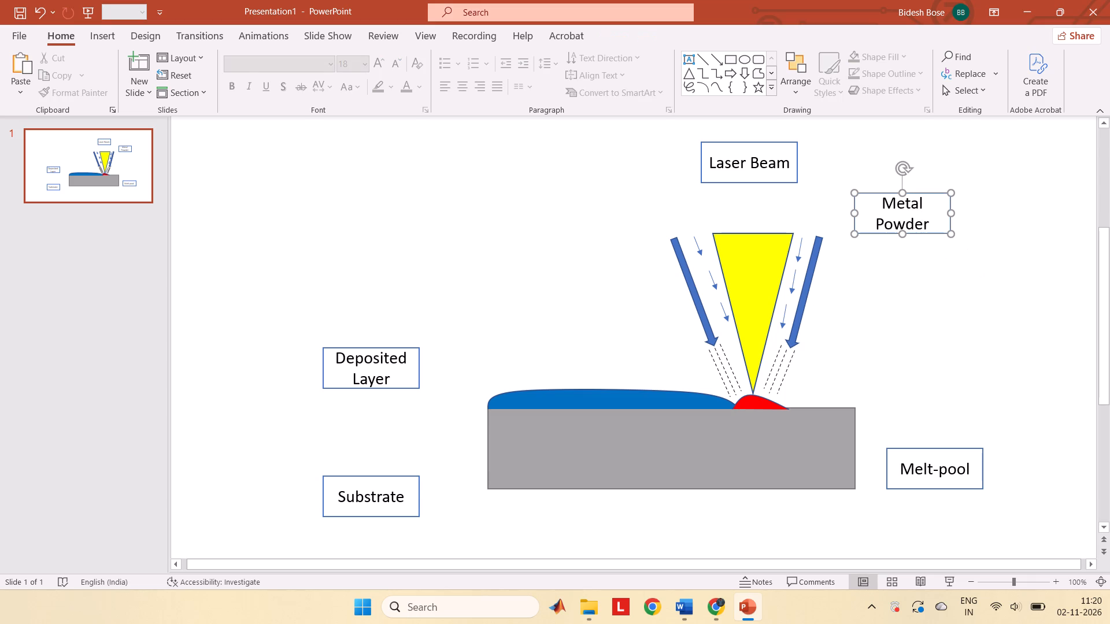
pyautogui.hotkey('ctrl', 'c')
pyautogui.hotkey('ctrl', 'v')
pyautogui.moveTo(880, 208); pyautogui.dragTo(822, 213)
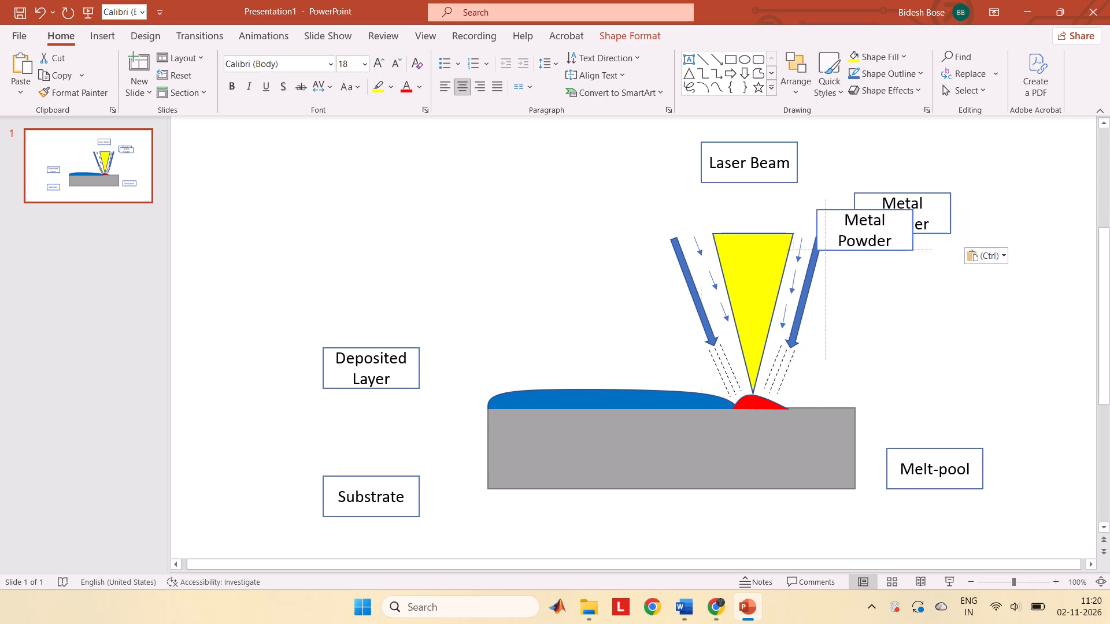
pyautogui.moveTo(822, 213); pyautogui.dragTo(553, 159)
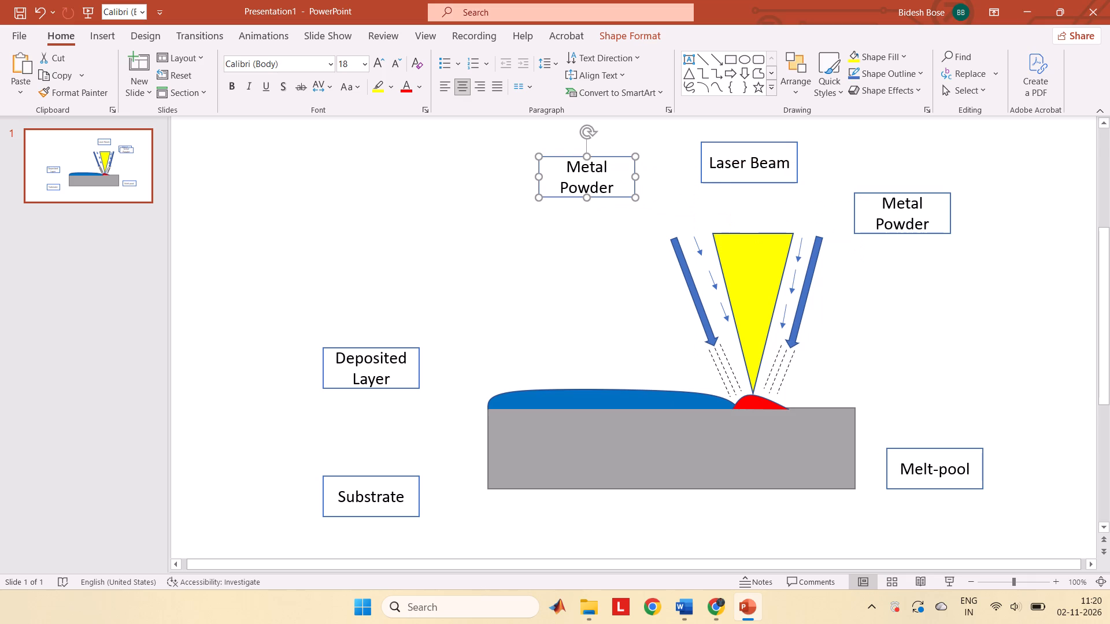
# Replace the text of the label box left of Laser Beam with "Shielding Gas".
pyautogui.doubleClick(614, 183)
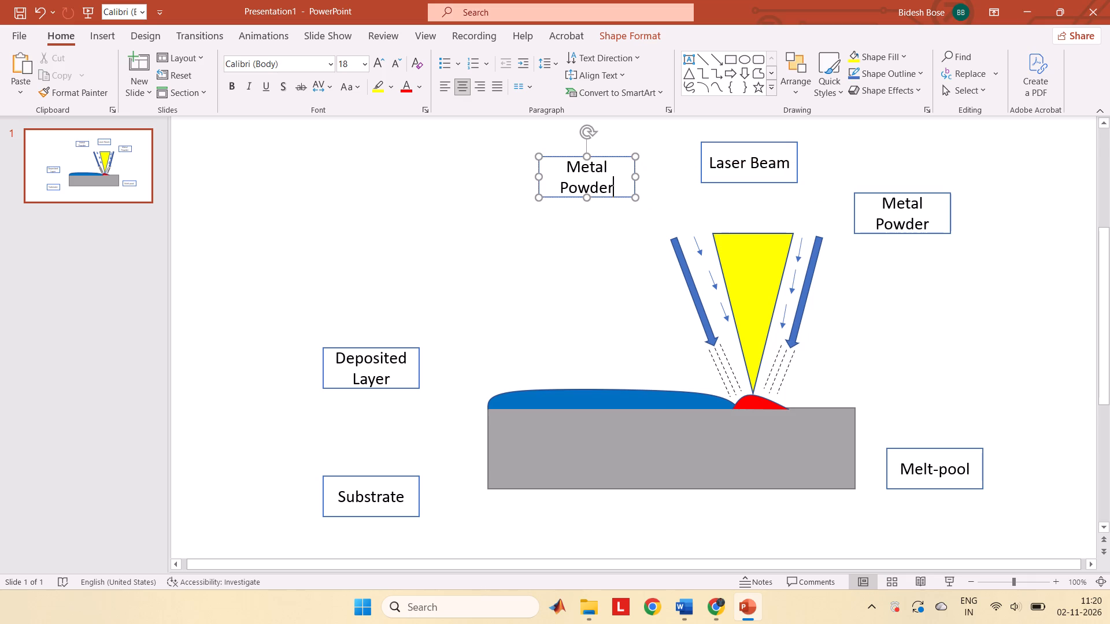
pyautogui.moveTo(570, 165); pyautogui.dragTo(618, 184)
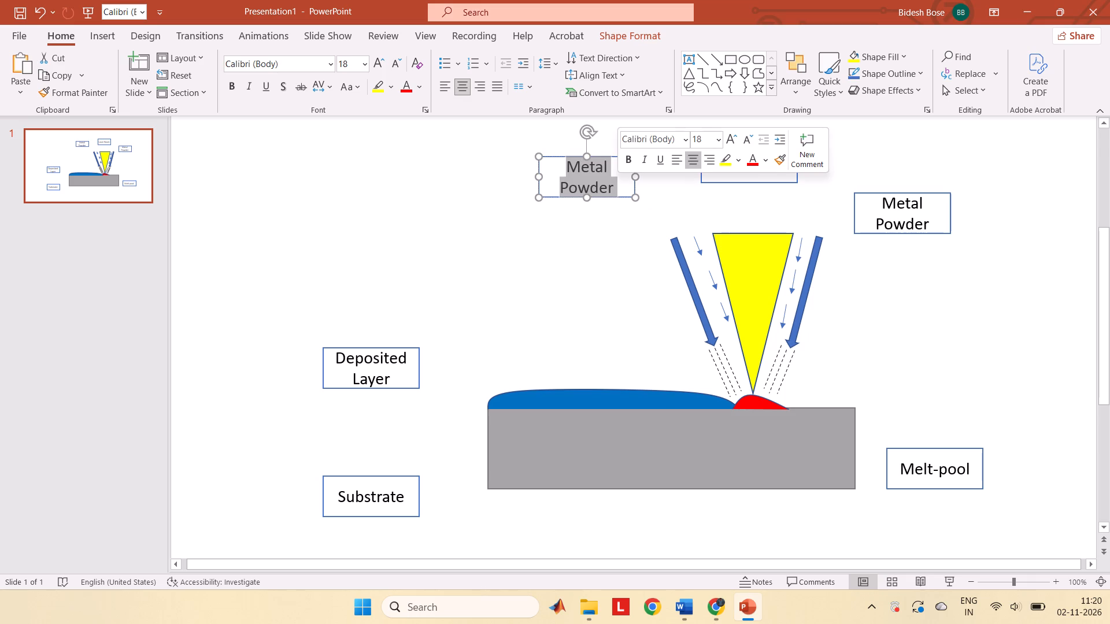
pyautogui.write('Shi')
pyautogui.write('elding')
pyautogui.press('space')
pyautogui.write('Gas')
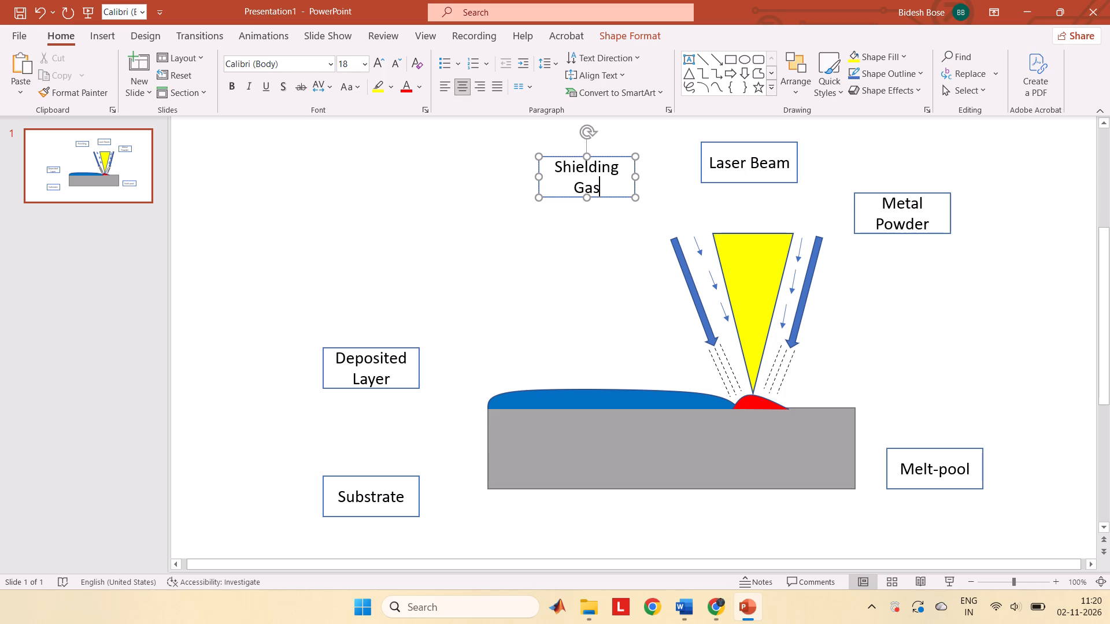
pyautogui.click(456, 269)
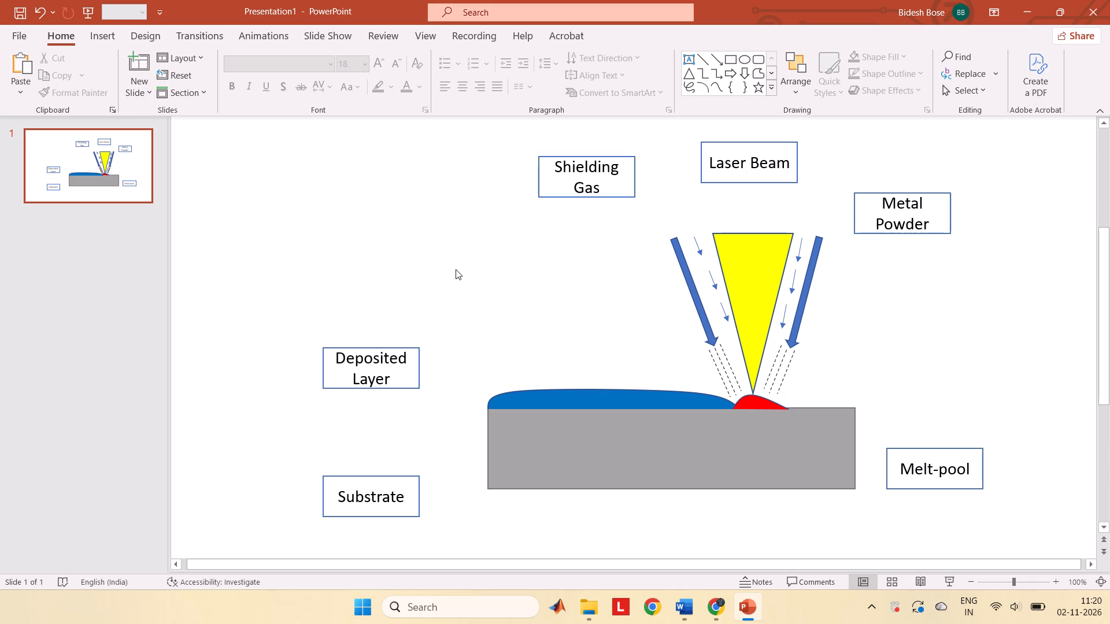
# Draw a thin arrow from the right edge of the Deposited Layer box to the blue layer's left end, about 2.52 cm wide and 1.14 cm high.
pyautogui.click(99, 34)
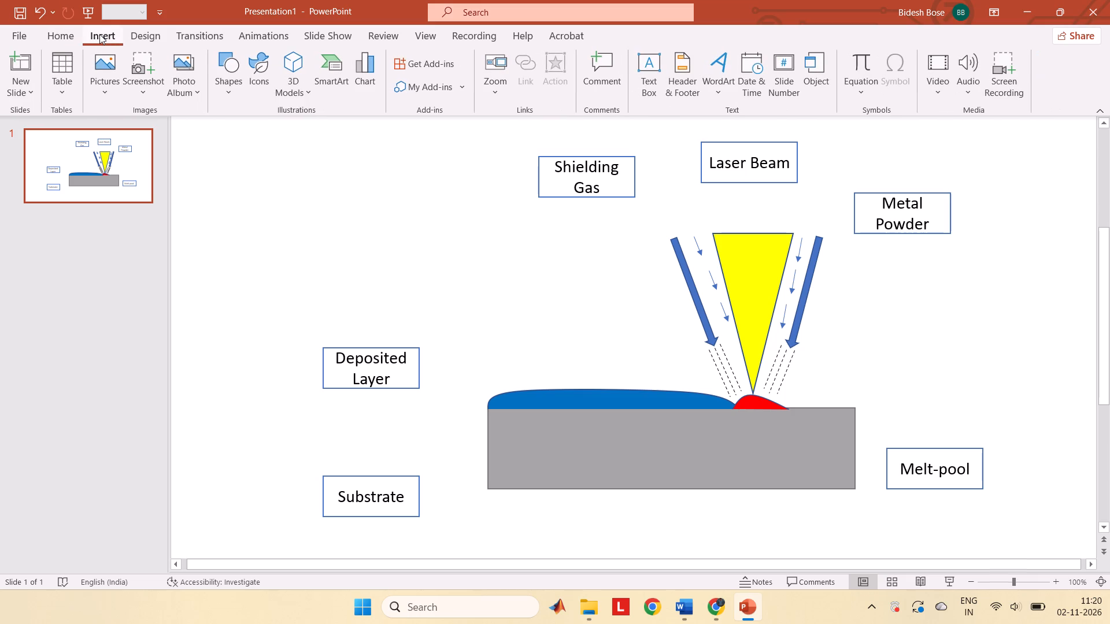
pyautogui.click(230, 80)
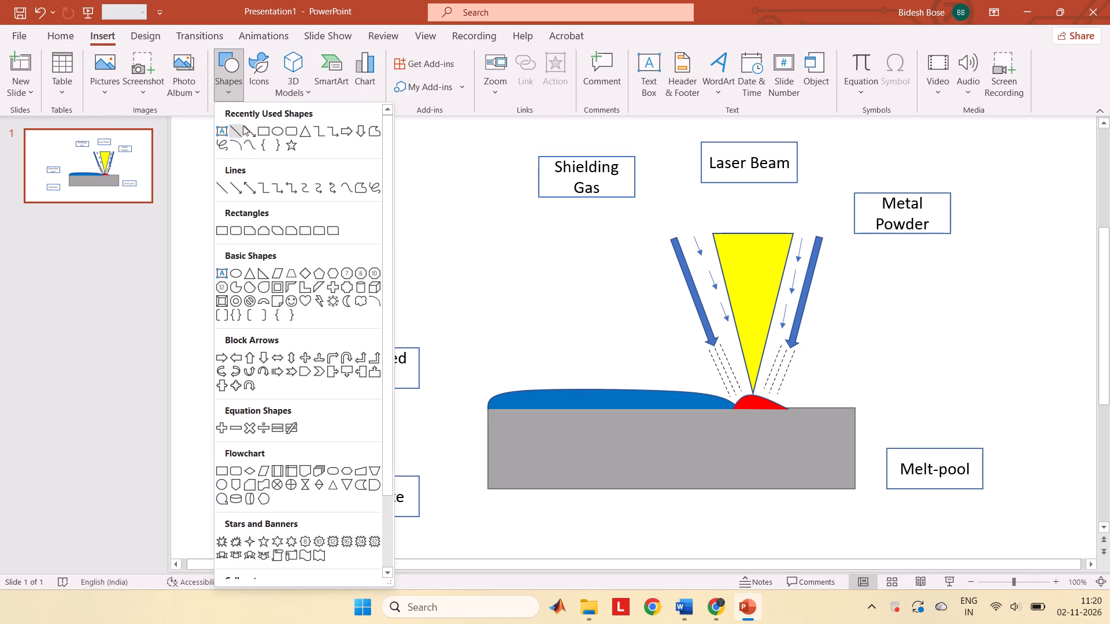
pyautogui.click(243, 136)
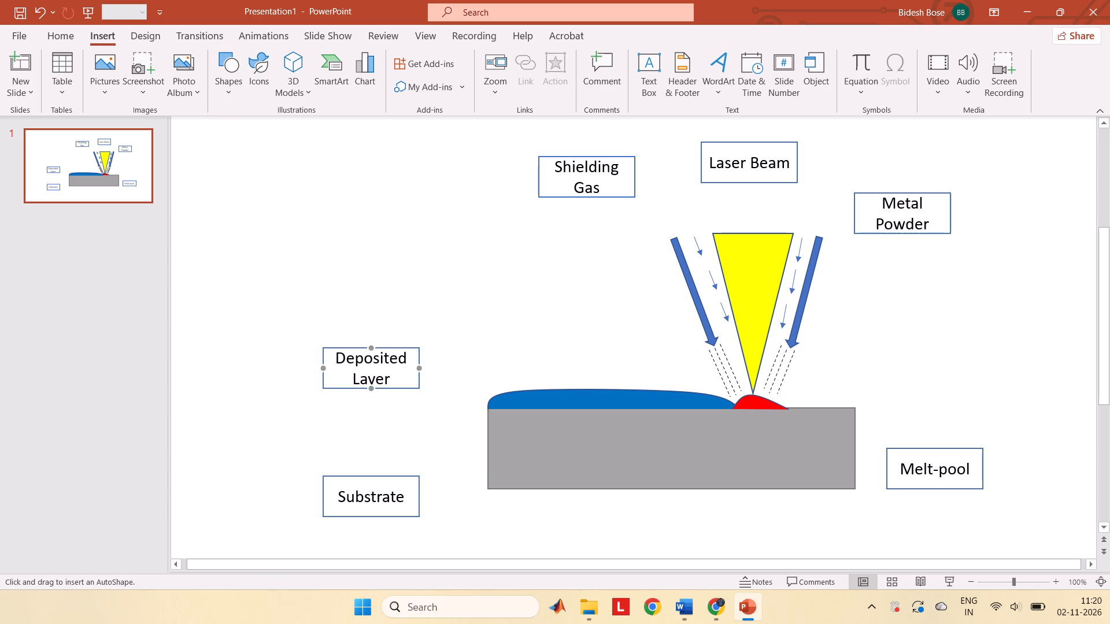
pyautogui.click(423, 369)
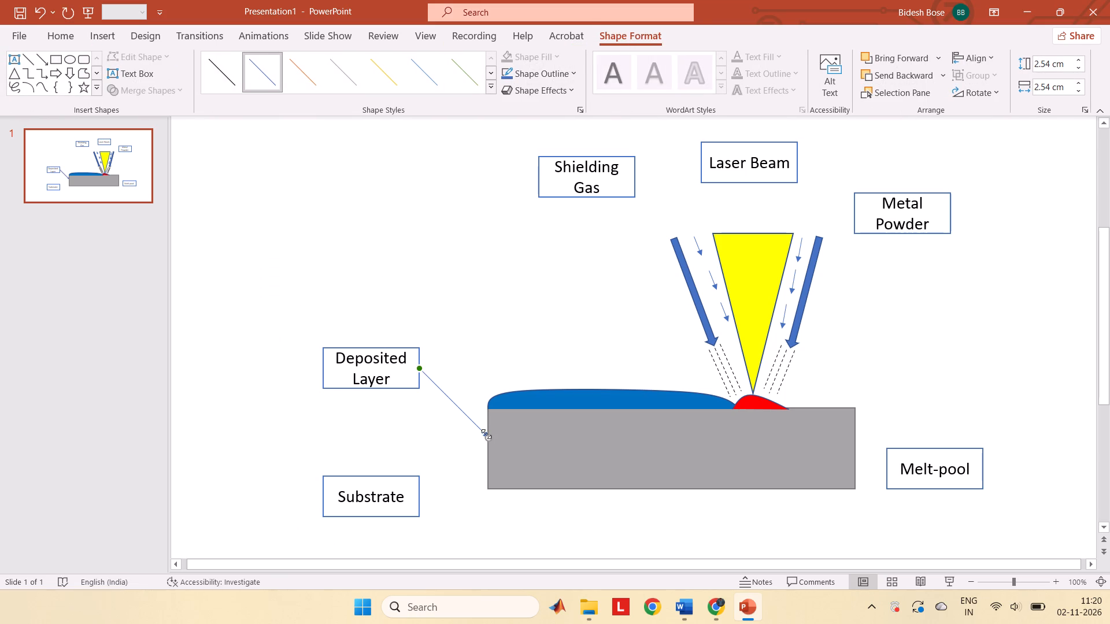
pyautogui.moveTo(485, 436); pyautogui.dragTo(482, 400)
pyautogui.moveTo(482, 400); pyautogui.dragTo(490, 399)
pyautogui.click(447, 427)
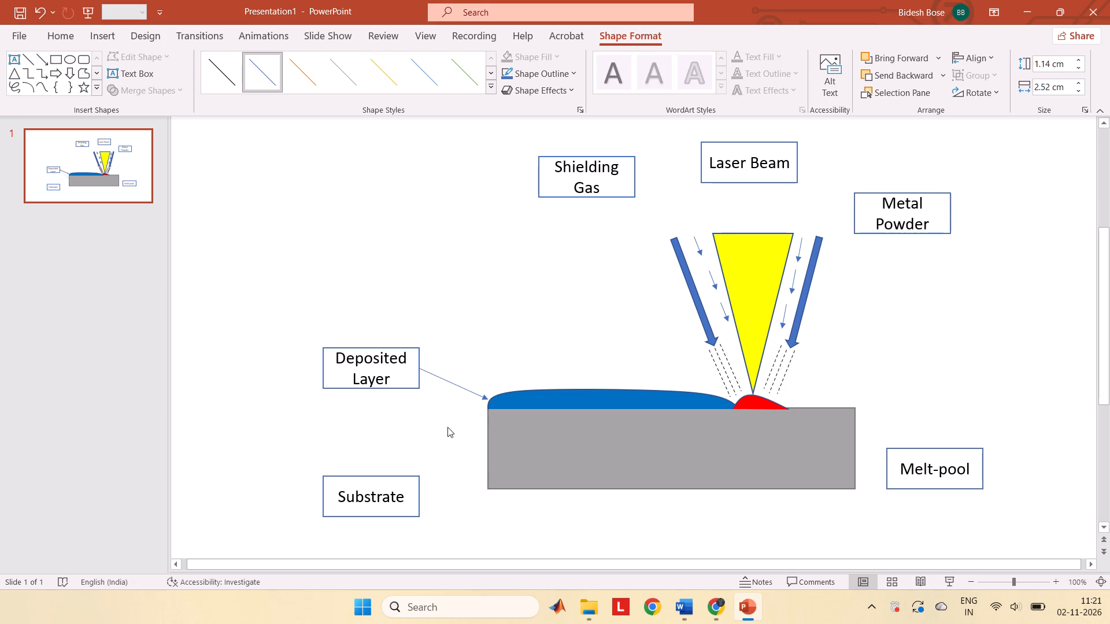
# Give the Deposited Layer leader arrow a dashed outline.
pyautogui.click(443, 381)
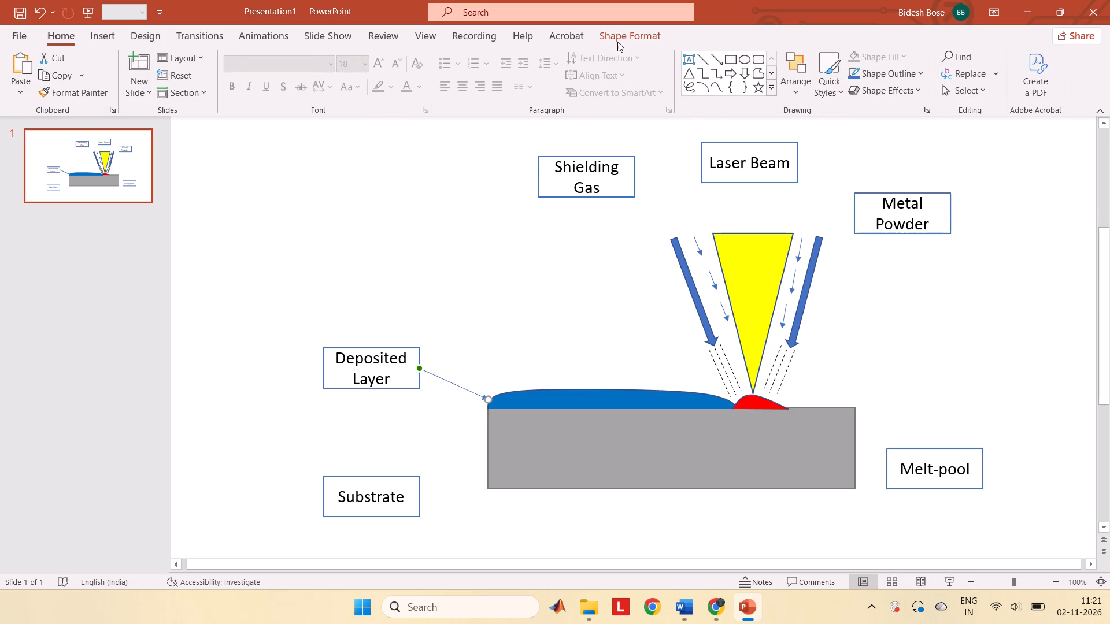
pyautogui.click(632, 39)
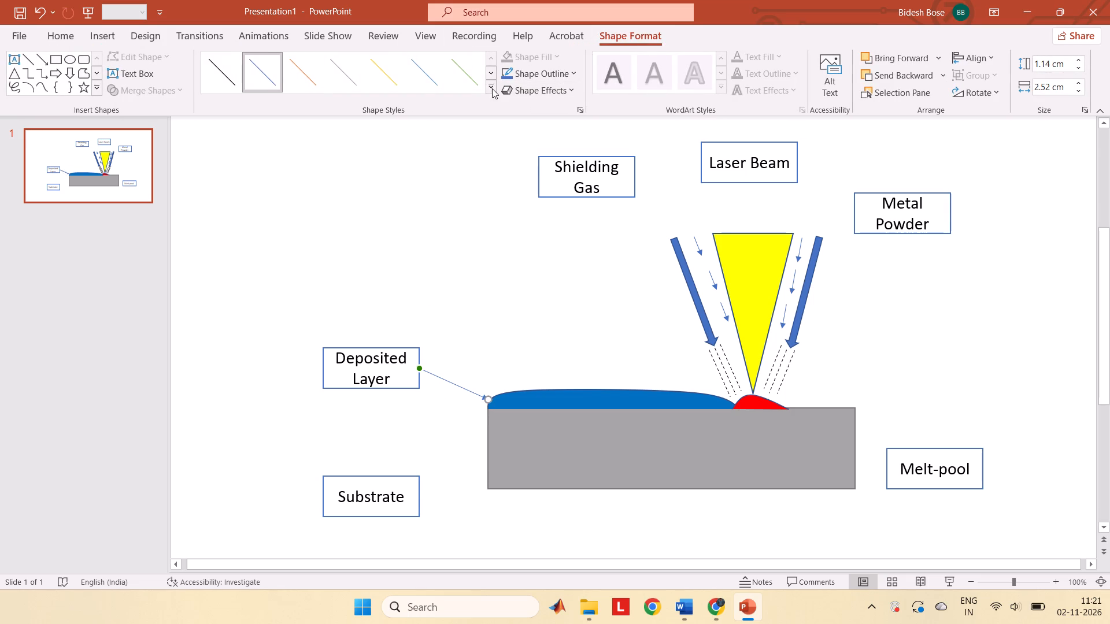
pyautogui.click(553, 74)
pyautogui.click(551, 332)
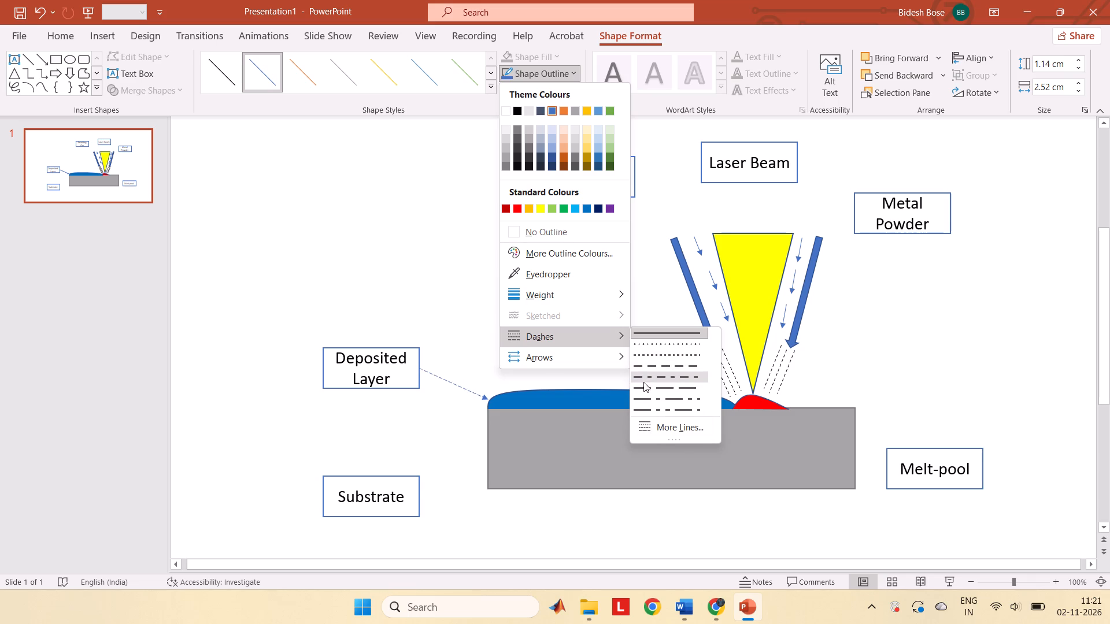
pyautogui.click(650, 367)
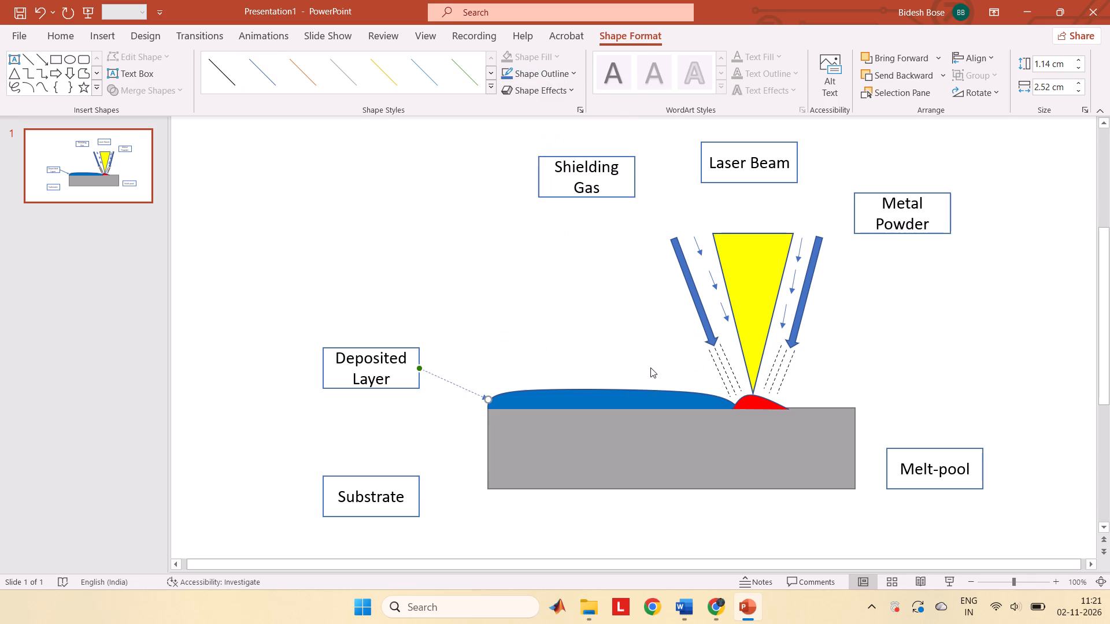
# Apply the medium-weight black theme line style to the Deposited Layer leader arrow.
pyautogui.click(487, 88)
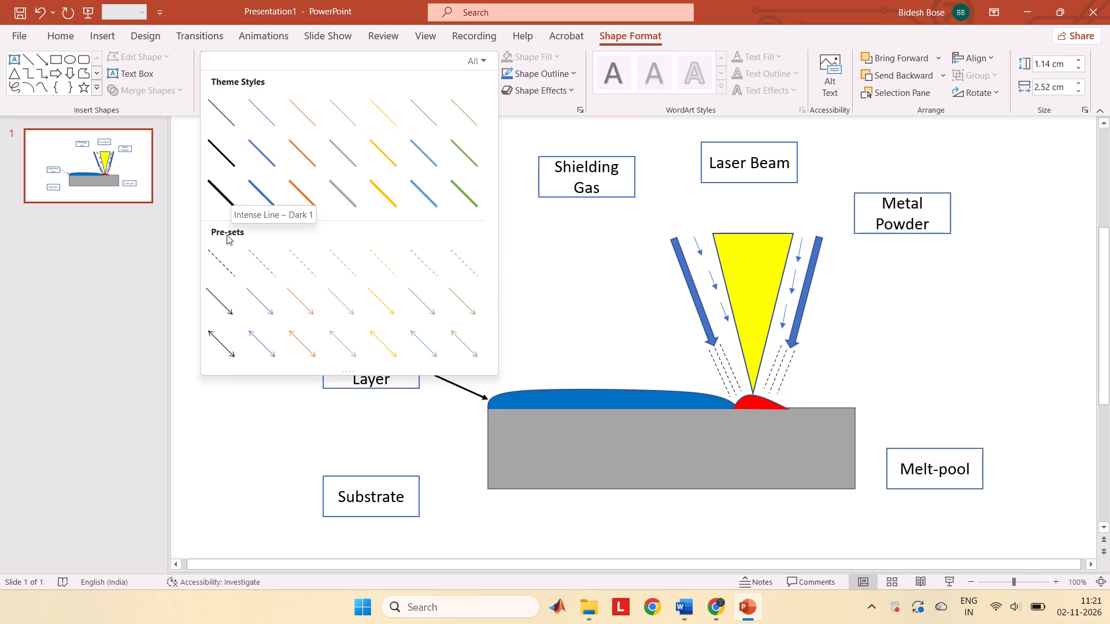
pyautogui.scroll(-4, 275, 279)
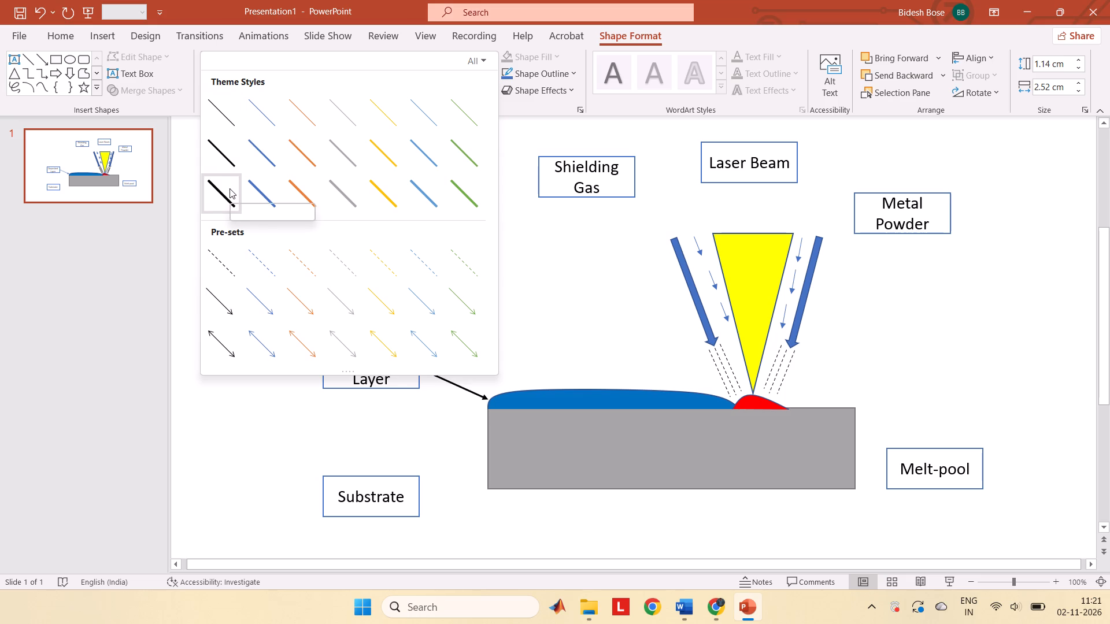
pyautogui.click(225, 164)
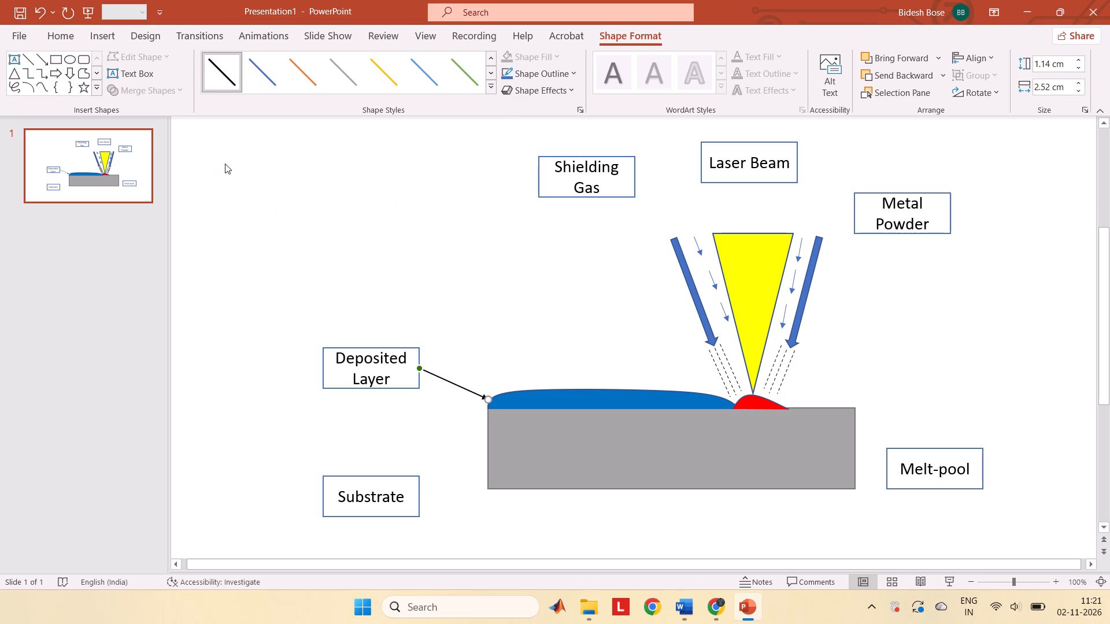
# Apply the medium-weight orange theme line style to the Deposited Layer leader arrow and recolour its outline red.
pyautogui.click(493, 87)
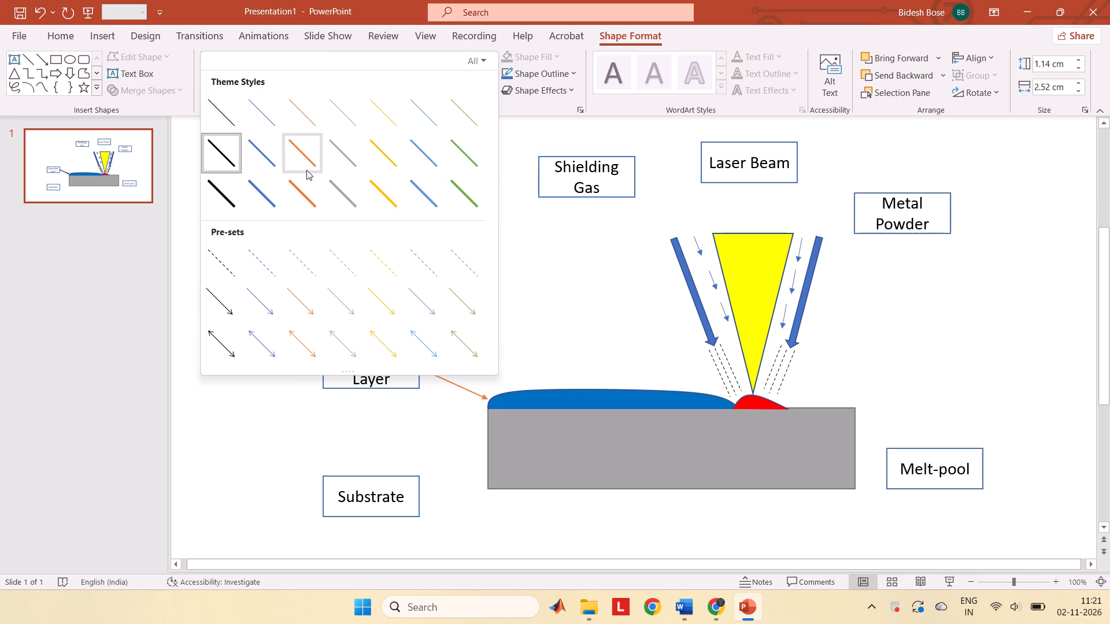
pyautogui.scroll(-6, 333, 195)
pyautogui.scroll(6, 335, 197)
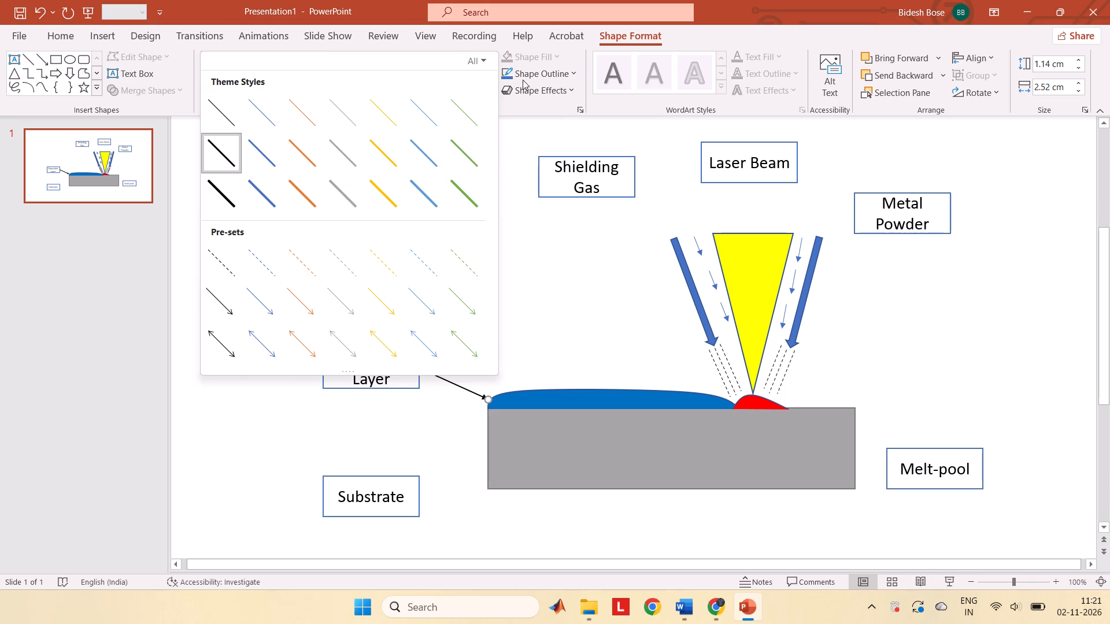
pyautogui.click(315, 160)
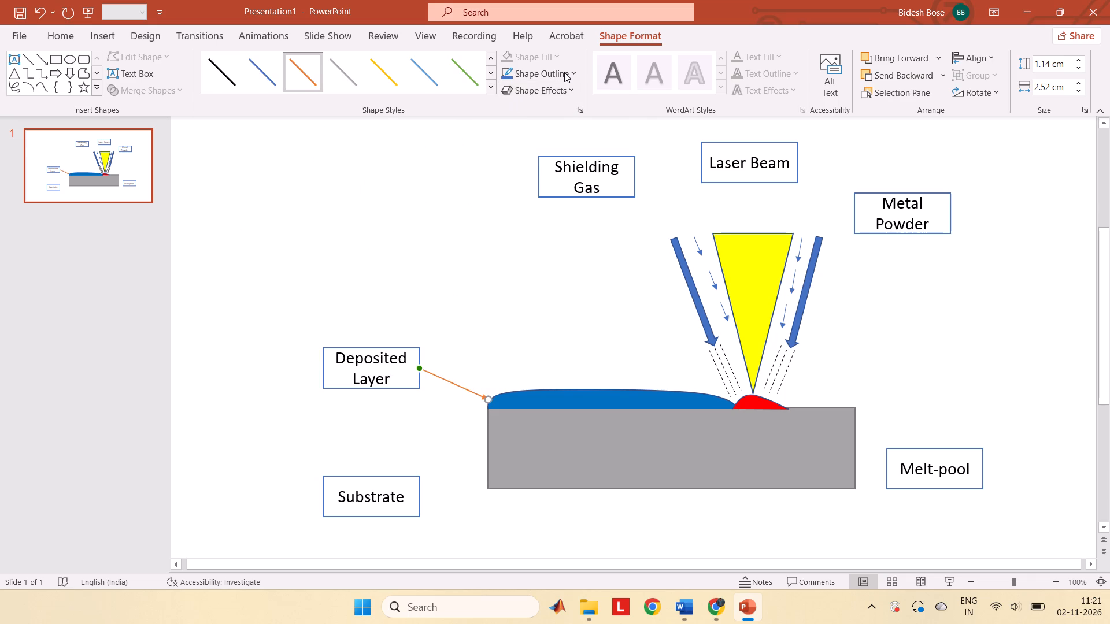
pyautogui.click(564, 72)
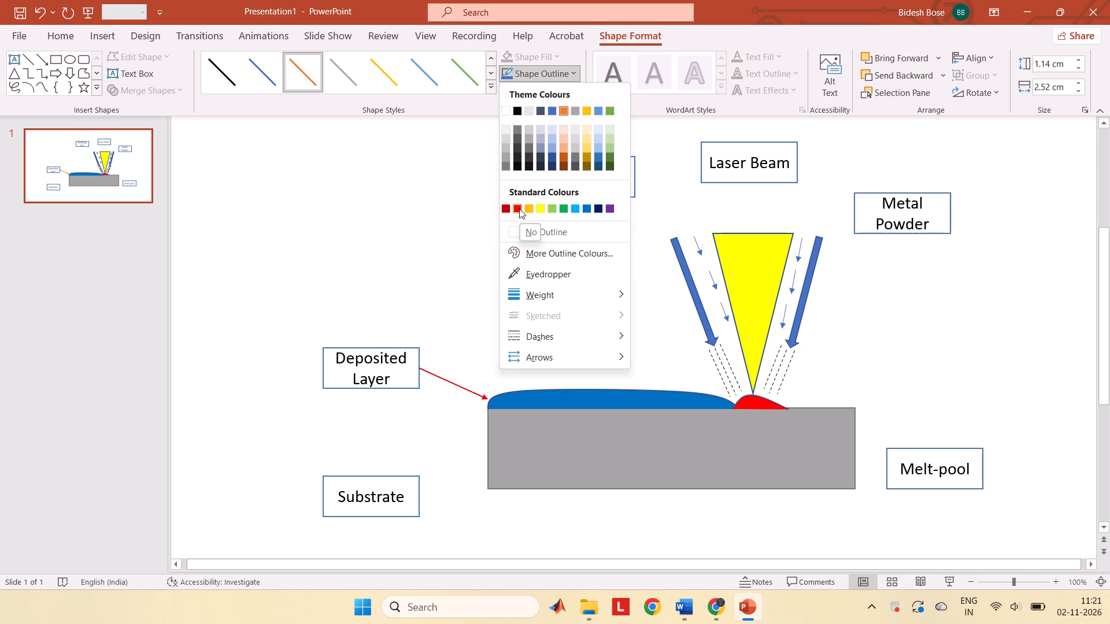
pyautogui.click(365, 226)
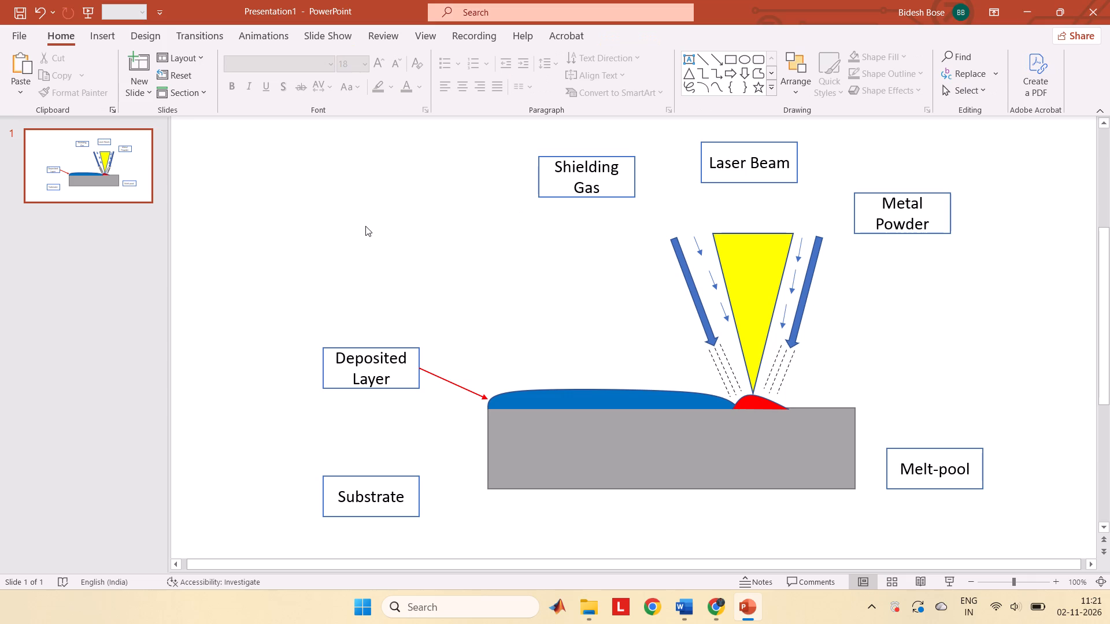
# Duplicate the red Deposited Layer arrow and fit the copy from the Substrate box's right edge to the grey block's left edge.
pyautogui.click(446, 381)
pyautogui.hotkey('ctrl', 'c')
pyautogui.hotkey('ctrl', 'v')
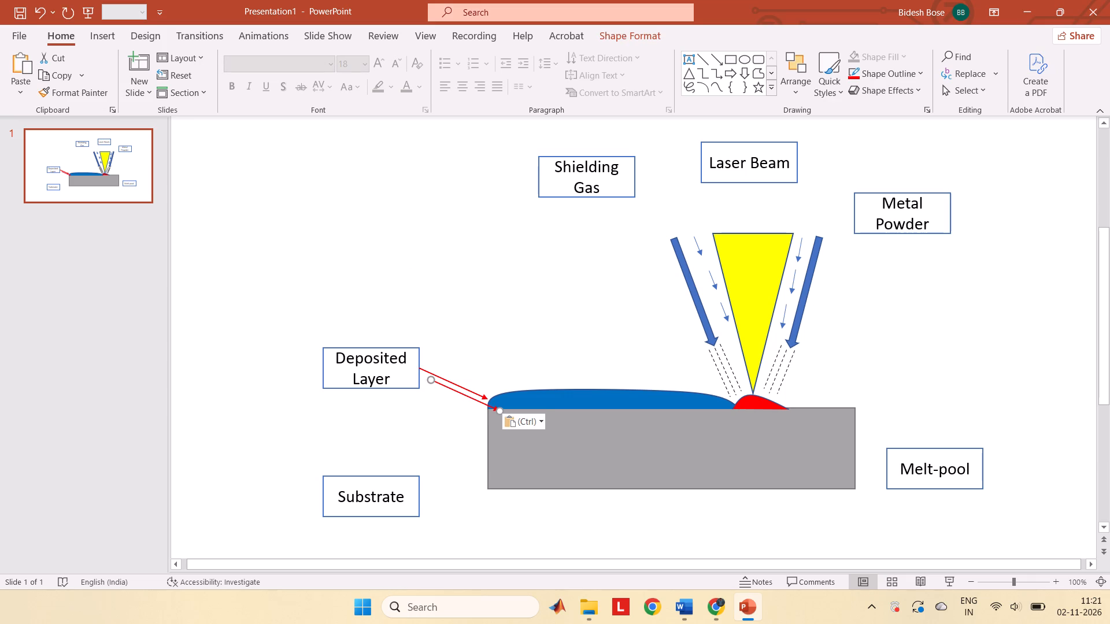
pyautogui.moveTo(457, 396); pyautogui.dragTo(438, 507)
pyautogui.moveTo(438, 507); pyautogui.dragTo(443, 512)
pyautogui.moveTo(490, 527); pyautogui.dragTo(489, 525)
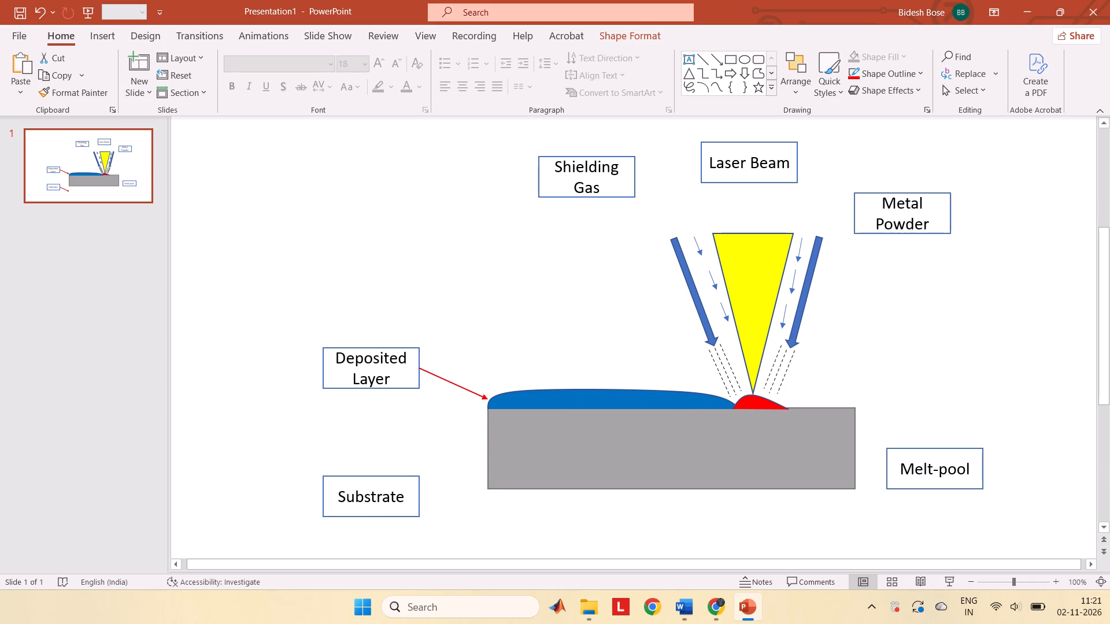
pyautogui.moveTo(489, 525); pyautogui.dragTo(487, 474)
pyautogui.click(475, 511)
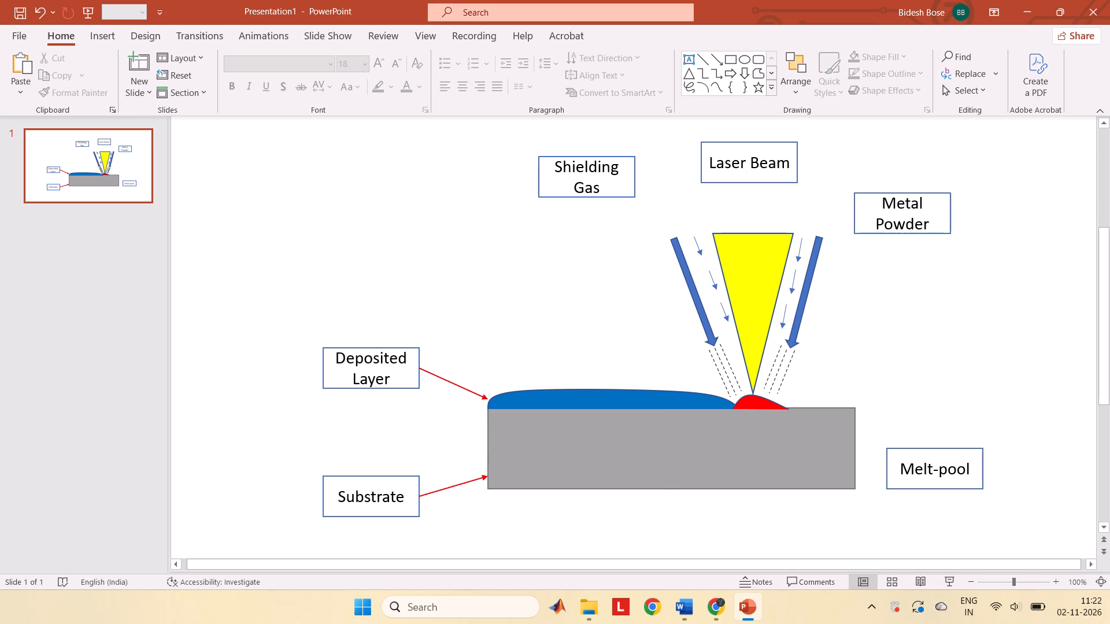
# Paste another red arrow and fit it from the Melt-pool box's left edge to the underside of the red melt pool.
pyautogui.hotkey('ctrl', 'v')
pyautogui.moveTo(452, 391); pyautogui.dragTo(608, 415)
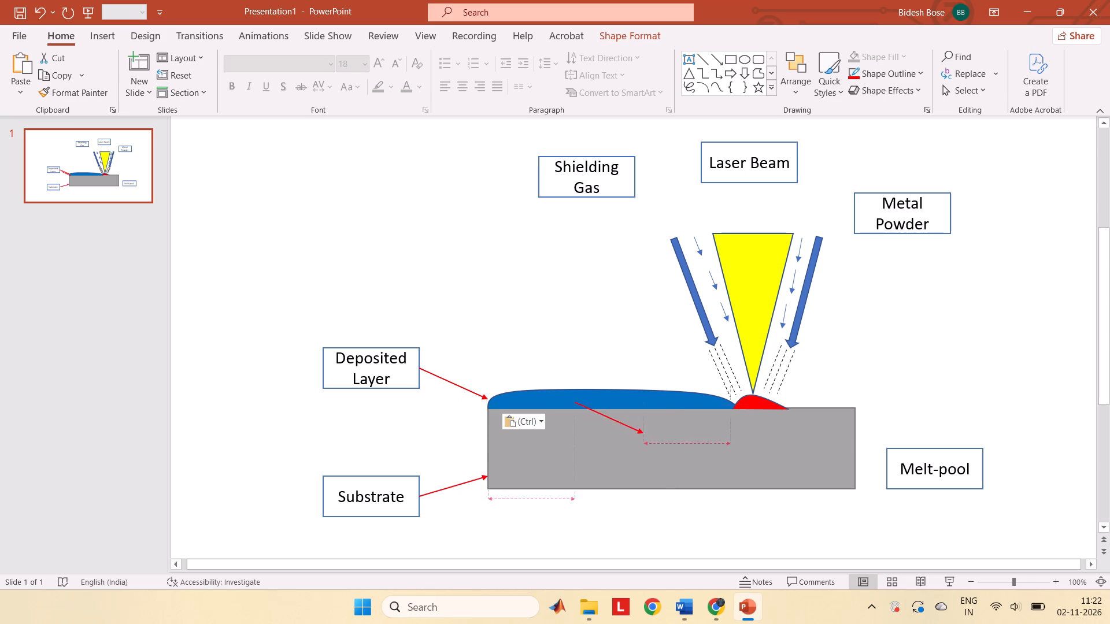
pyautogui.moveTo(608, 415); pyautogui.dragTo(822, 445)
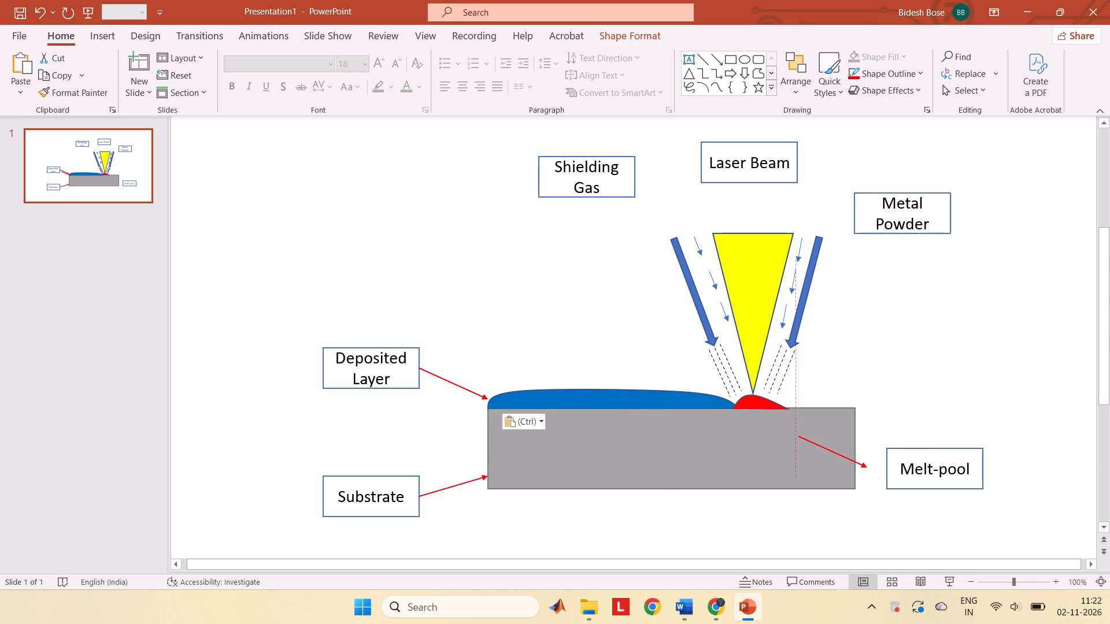
pyautogui.moveTo(822, 445); pyautogui.dragTo(800, 439)
pyautogui.moveTo(781, 430); pyautogui.dragTo(818, 475)
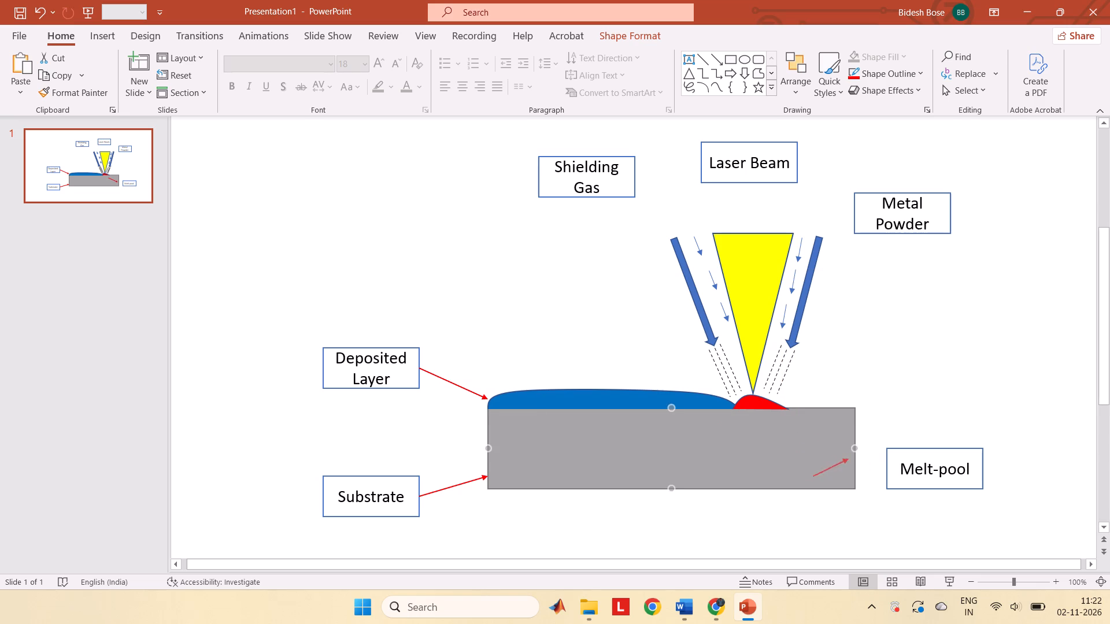
pyautogui.moveTo(818, 475); pyautogui.dragTo(889, 473)
pyautogui.moveTo(850, 459); pyautogui.dragTo(773, 411)
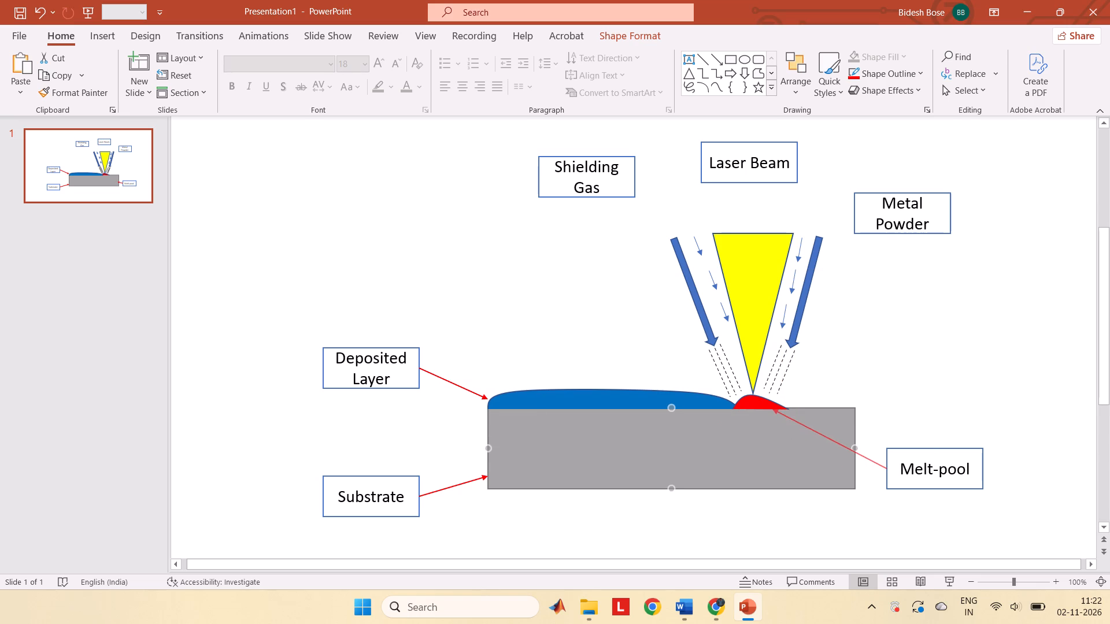
pyautogui.moveTo(773, 411); pyautogui.dragTo(772, 410)
pyautogui.click(942, 382)
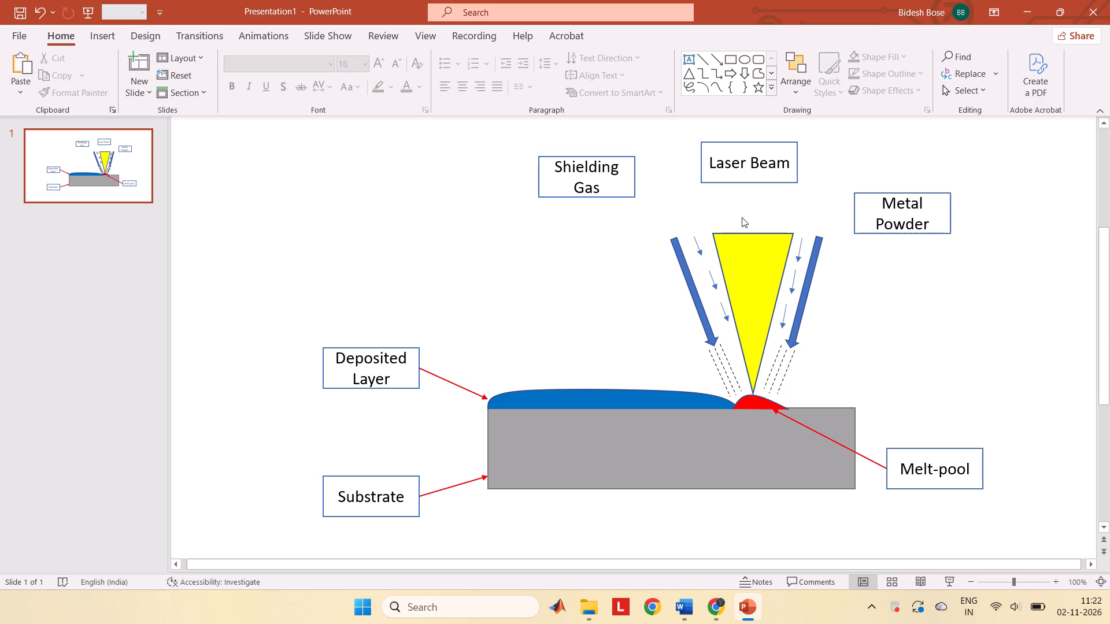
# Paste another red arrow and fit it vertically from the Laser Beam box's bottom centre to the top of the yellow triangle.
pyautogui.hotkey('ctrl', 'v')
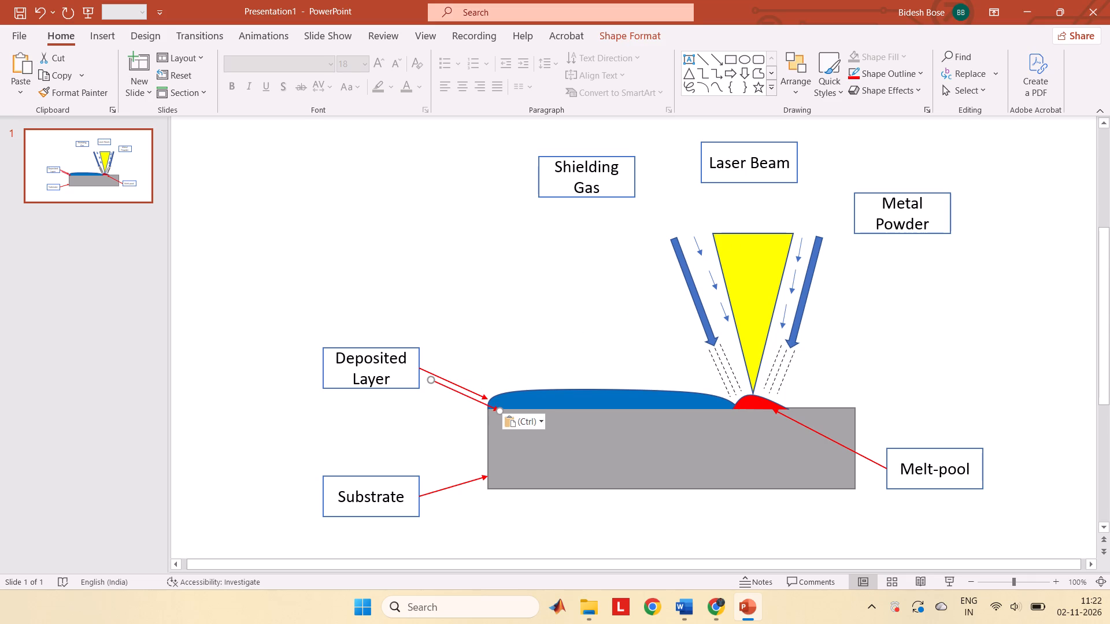
pyautogui.moveTo(459, 396); pyautogui.dragTo(758, 199)
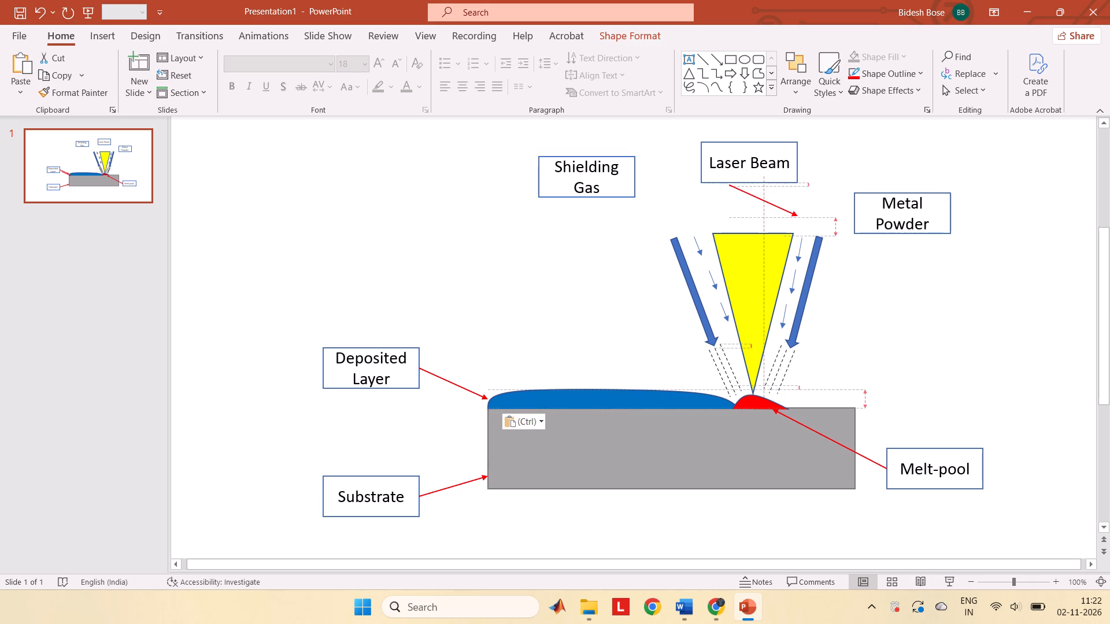
pyautogui.moveTo(758, 199); pyautogui.dragTo(771, 200)
pyautogui.moveTo(812, 215); pyautogui.dragTo(760, 228)
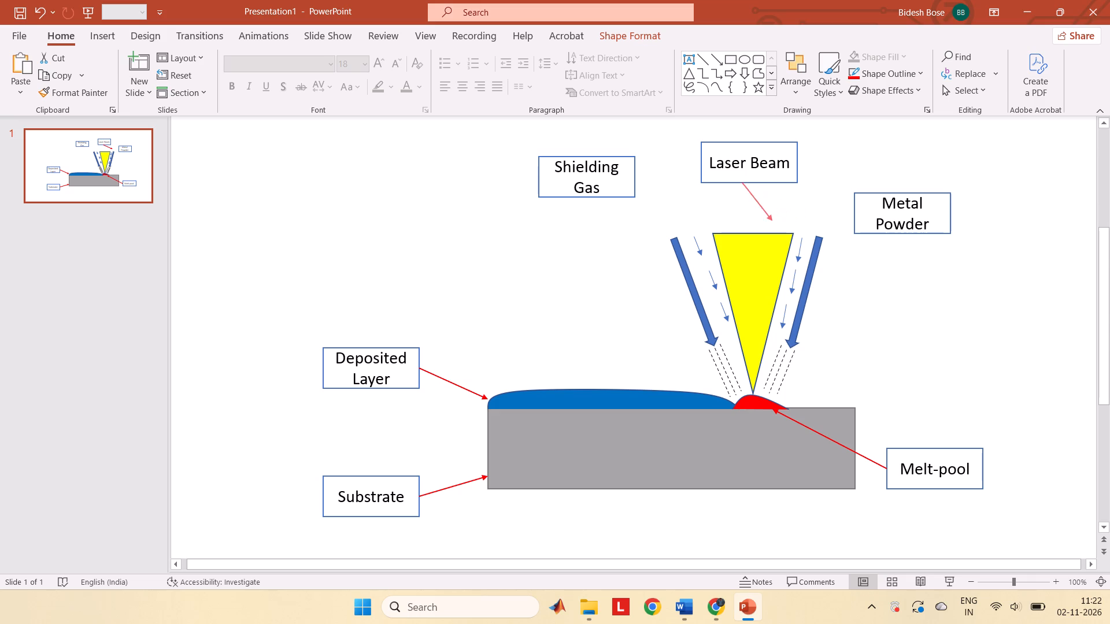
pyautogui.moveTo(760, 228); pyautogui.dragTo(743, 233)
pyautogui.moveTo(741, 201); pyautogui.dragTo(747, 200)
pyautogui.click(782, 199)
# Duplicate the Laser Beam arrow and fit the copy from the Metal Powder box's lower-left corner to the right-hand thick blue arrow.
pyautogui.click(752, 207)
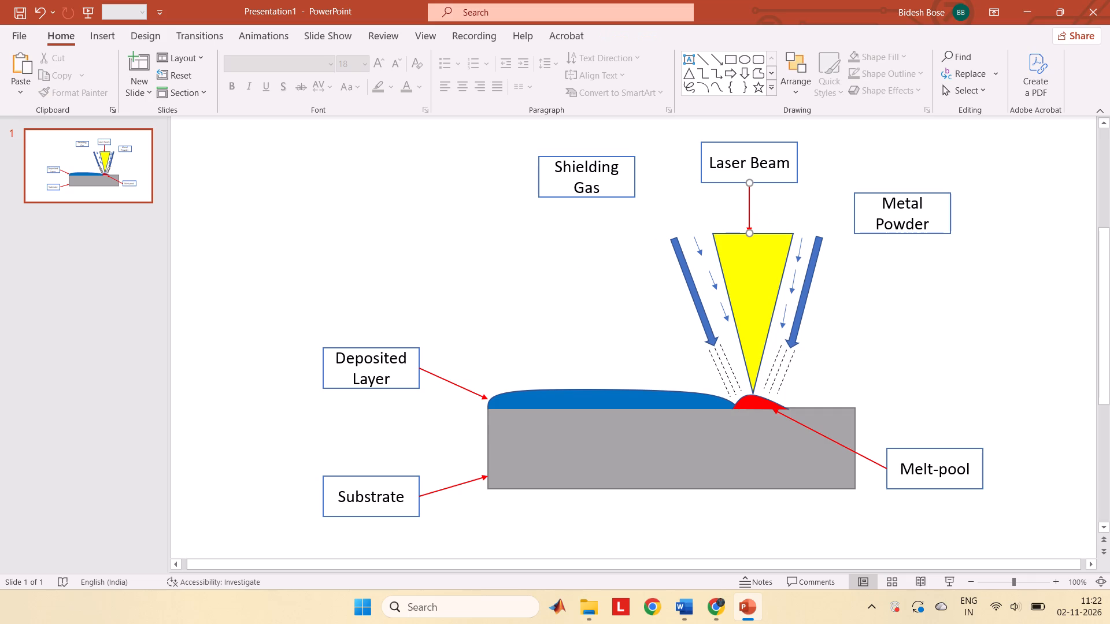
pyautogui.hotkey('ctrl', 'c')
pyautogui.hotkey('ctrl', 'v')
pyautogui.moveTo(761, 218); pyautogui.dragTo(838, 254)
pyautogui.moveTo(837, 226); pyautogui.dragTo(848, 226)
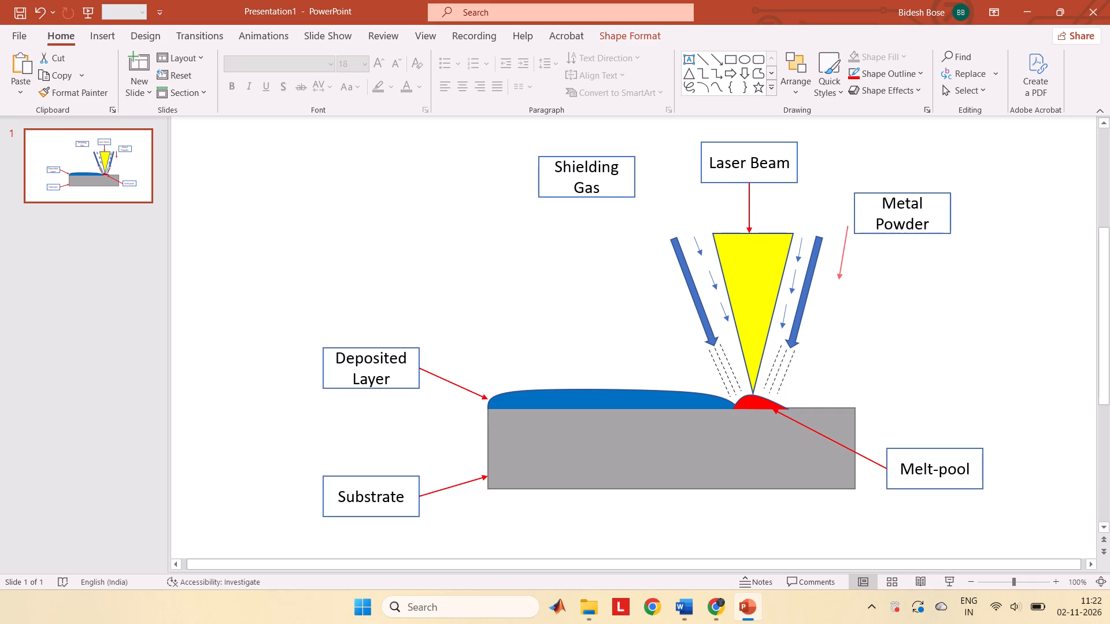
pyautogui.moveTo(848, 226); pyautogui.dragTo(854, 233)
pyautogui.moveTo(841, 282); pyautogui.dragTo(802, 291)
pyautogui.click(880, 299)
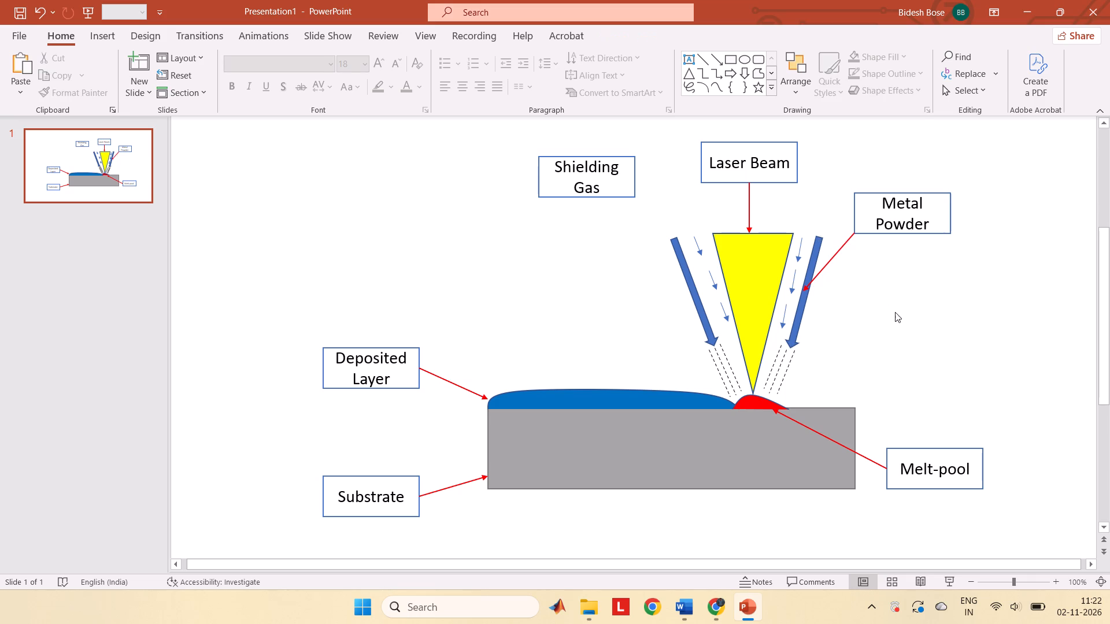
# Paste another red arrow and fit it from the Shielding Gas box's lower-right corner to the uppermost thin blue arrow beside the left-hand thick arrow.
pyautogui.hotkey('ctrl', 'v')
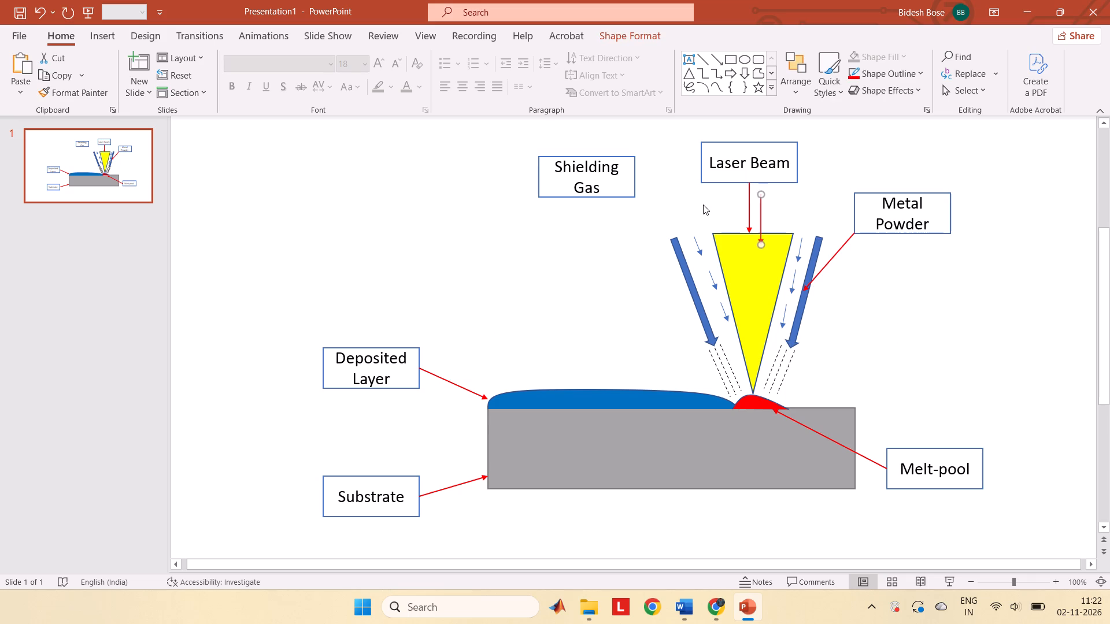
pyautogui.moveTo(760, 205); pyautogui.dragTo(635, 205)
pyautogui.moveTo(671, 238); pyautogui.dragTo(687, 234)
pyautogui.hotkey('ctrl', 'z')
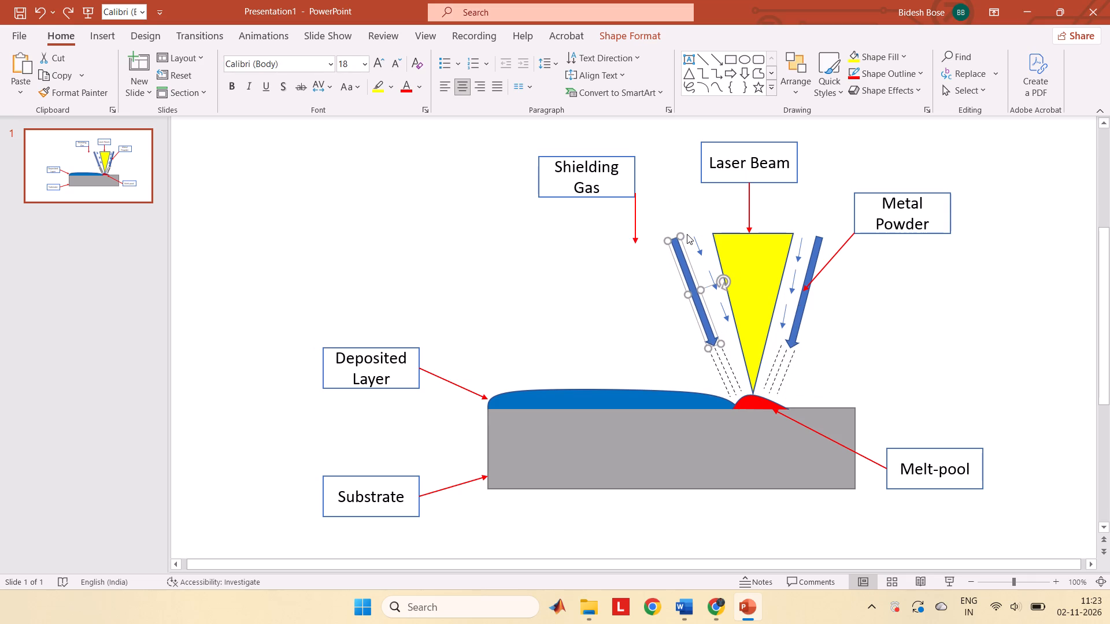
pyautogui.click(635, 229)
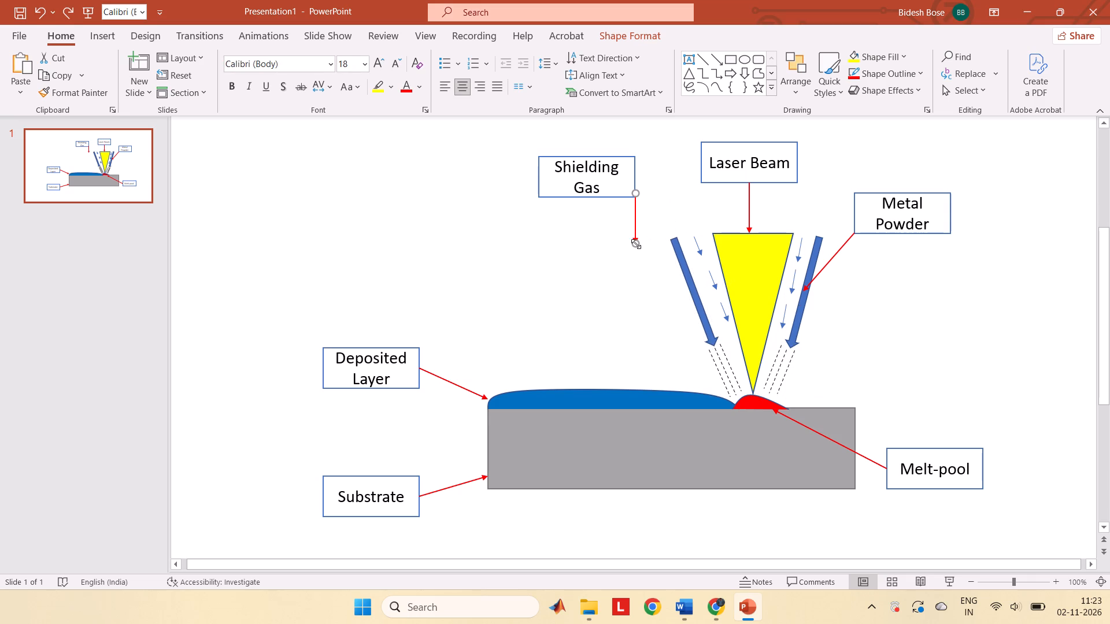
pyautogui.moveTo(636, 243); pyautogui.dragTo(690, 233)
pyautogui.click(615, 270)
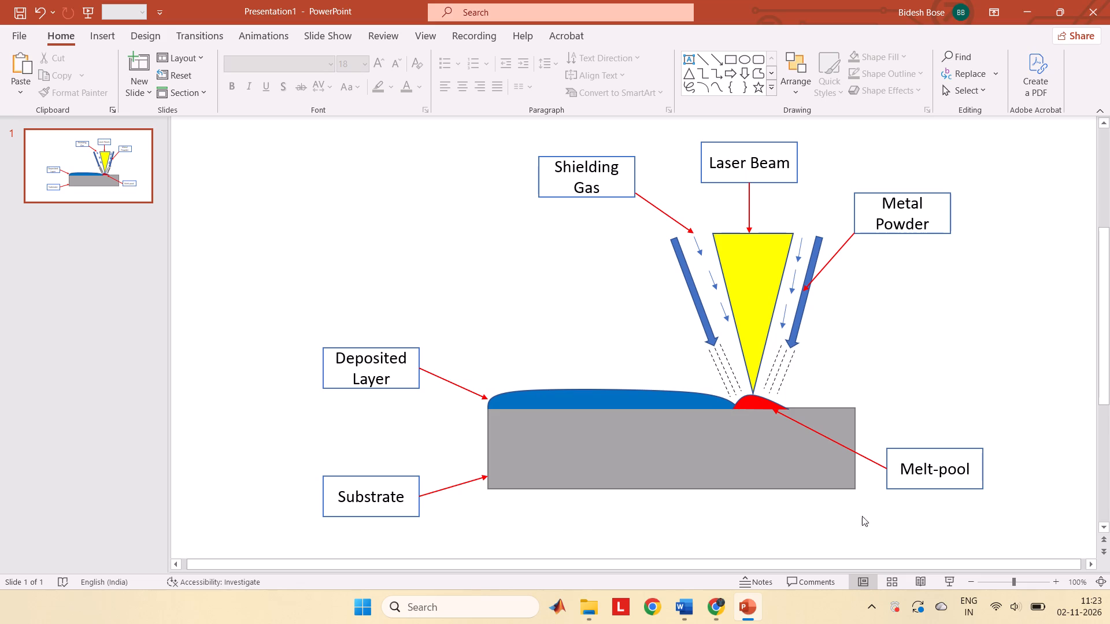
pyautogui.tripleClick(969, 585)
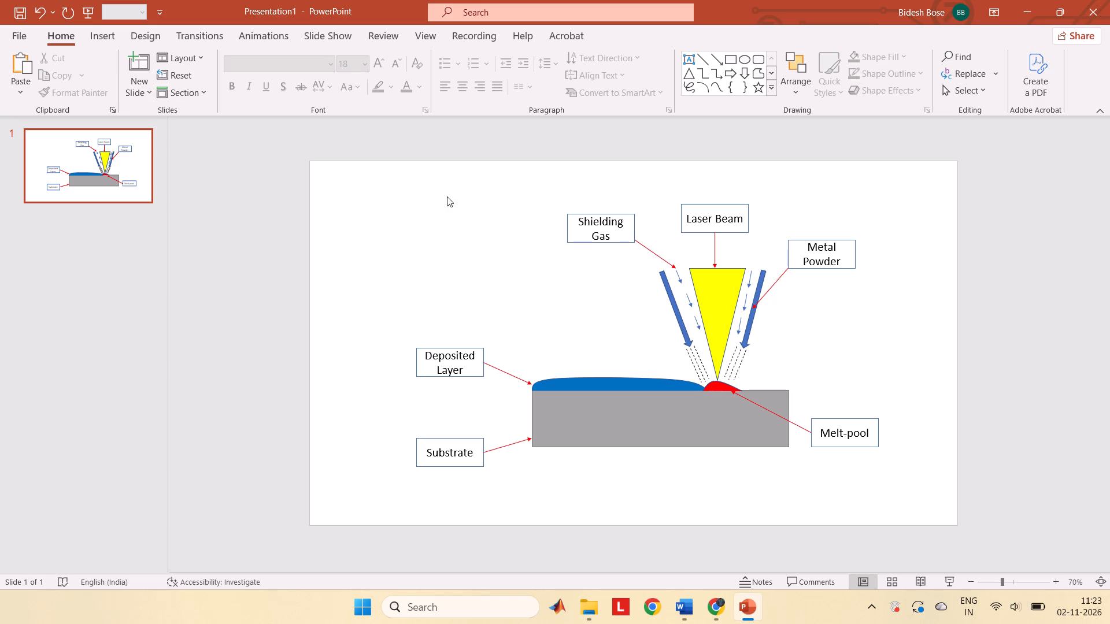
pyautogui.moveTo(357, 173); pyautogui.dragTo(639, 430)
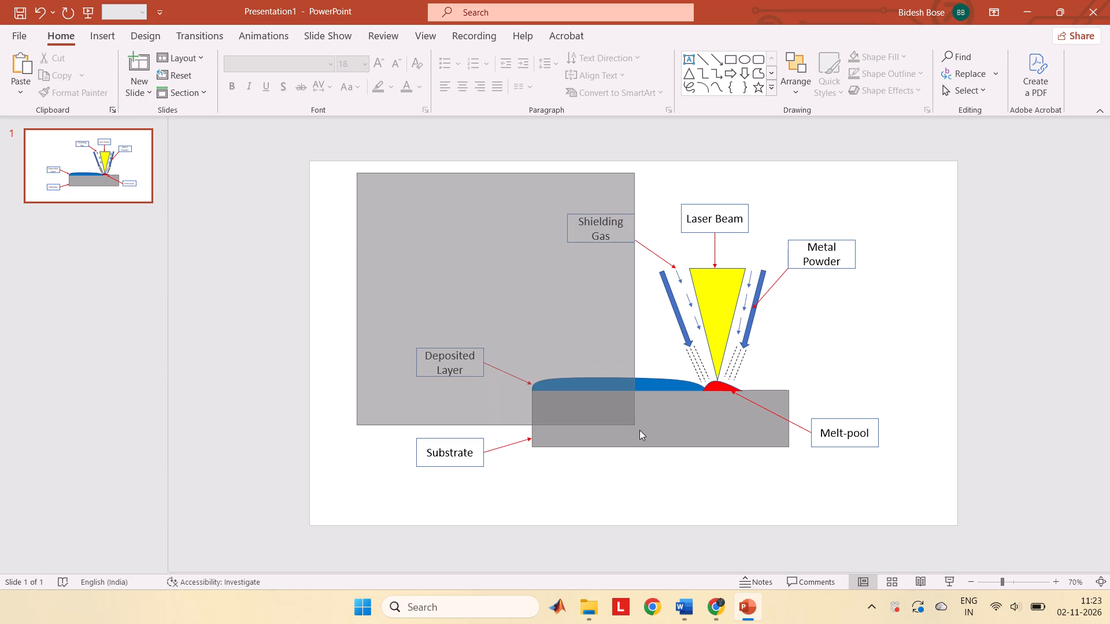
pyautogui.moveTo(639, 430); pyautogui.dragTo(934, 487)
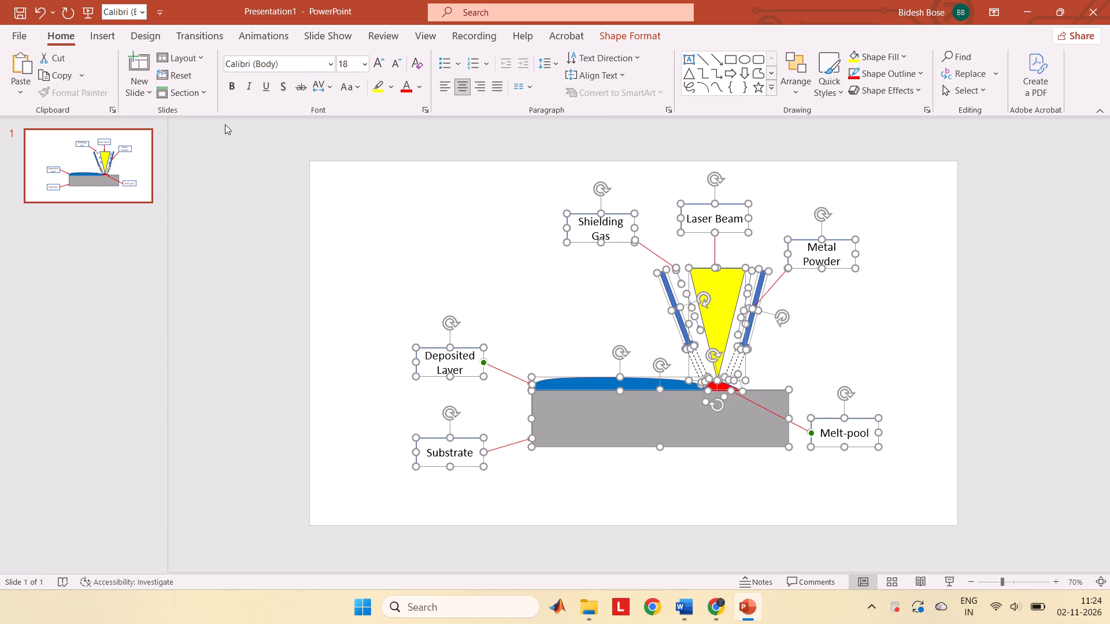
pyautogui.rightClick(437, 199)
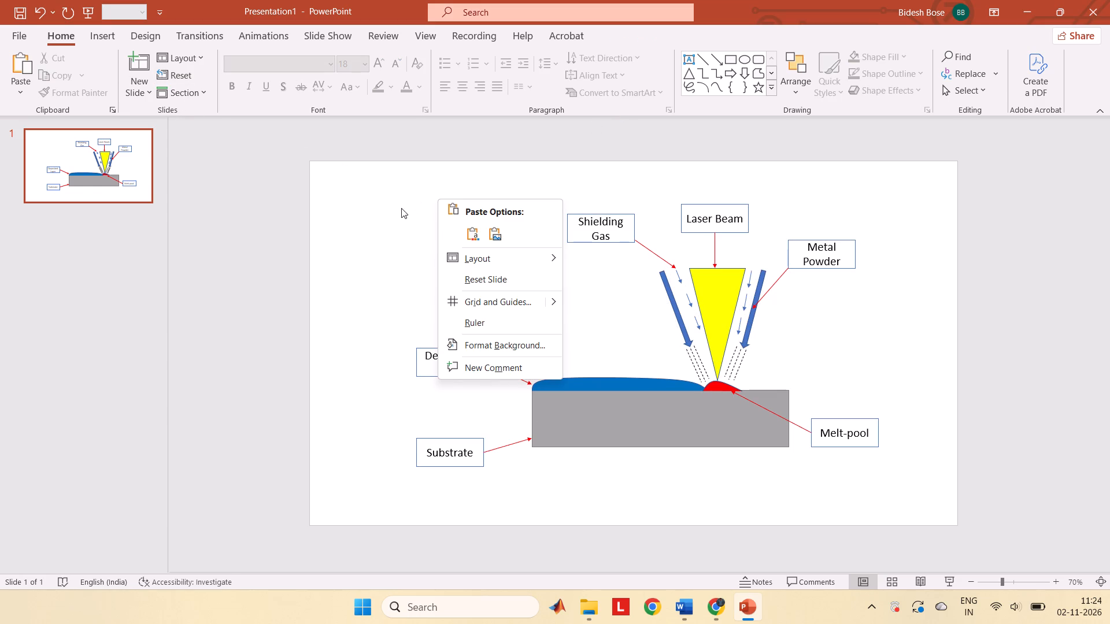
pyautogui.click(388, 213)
# Group all shapes, label boxes and arrows of the schematic into a single object.
pyautogui.moveTo(404, 182); pyautogui.dragTo(554, 406)
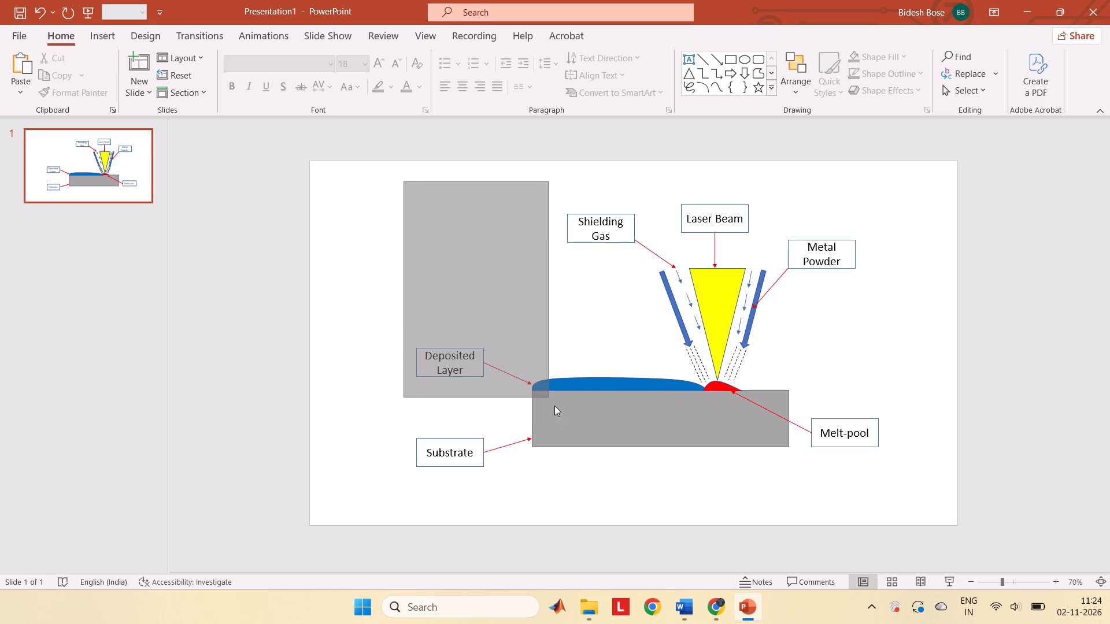
pyautogui.moveTo(554, 406); pyautogui.dragTo(905, 485)
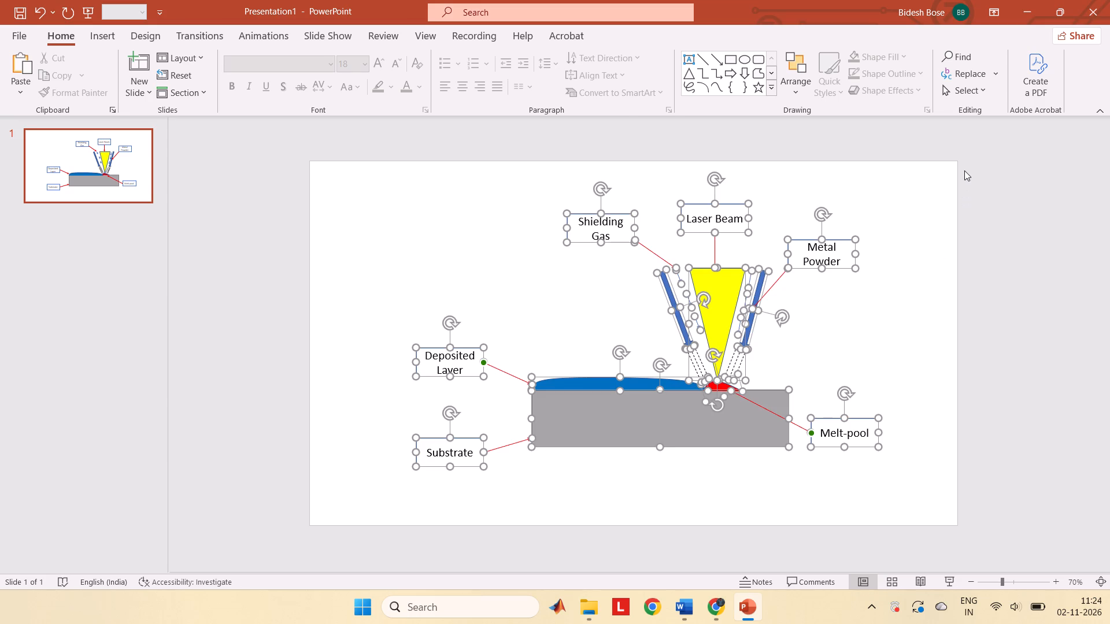
pyautogui.click(800, 92)
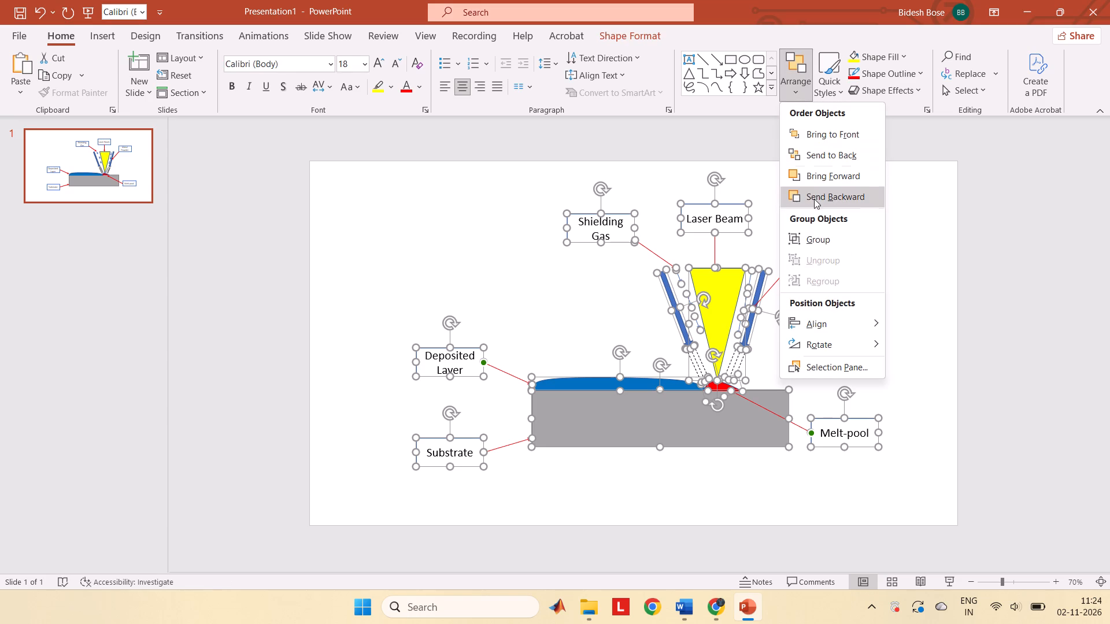
pyautogui.click(818, 241)
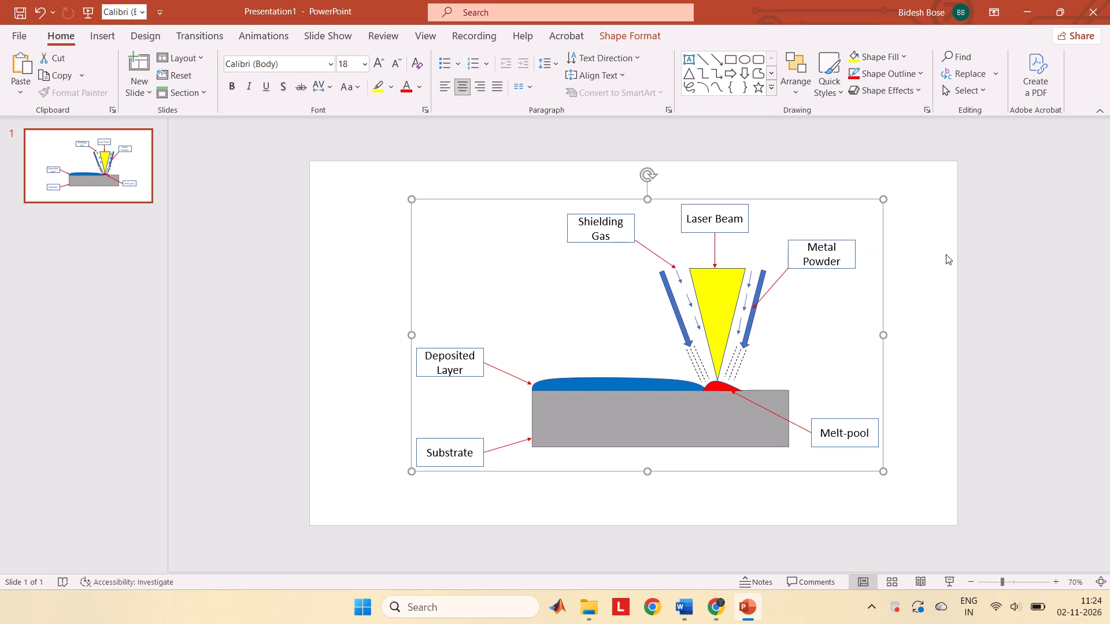
pyautogui.click(946, 254)
# Move the grouped schematic slightly up and to the right on the slide.
pyautogui.click(772, 285)
pyautogui.moveTo(527, 198); pyautogui.dragTo(532, 194)
pyautogui.click(1013, 328)
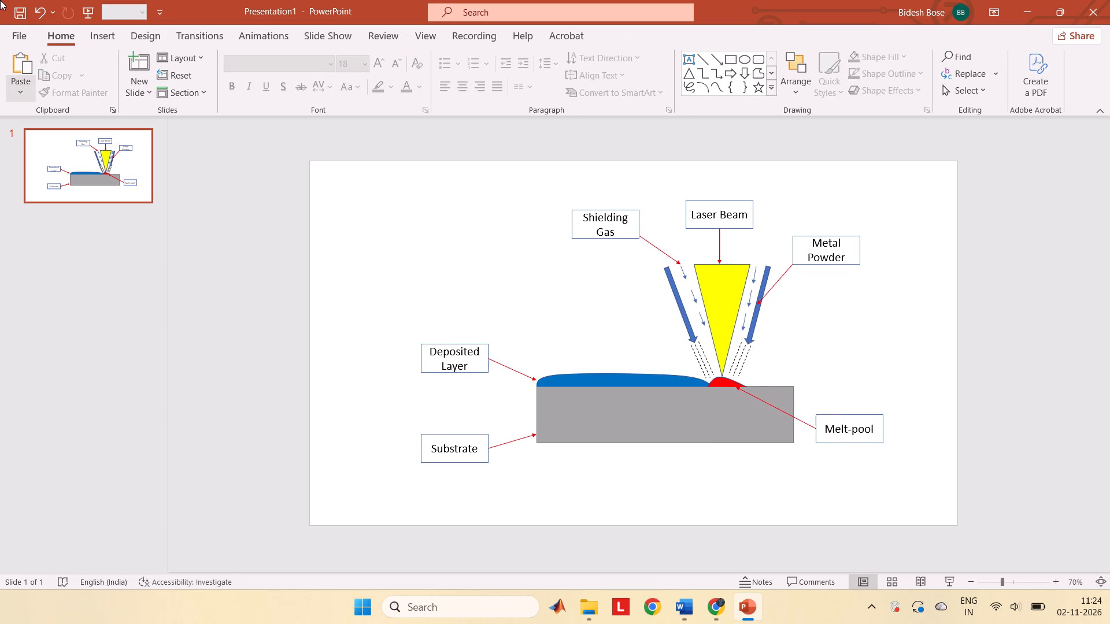
# Save the presentation as DED in the RPS folder on the Desktop.
pyautogui.click(17, 34)
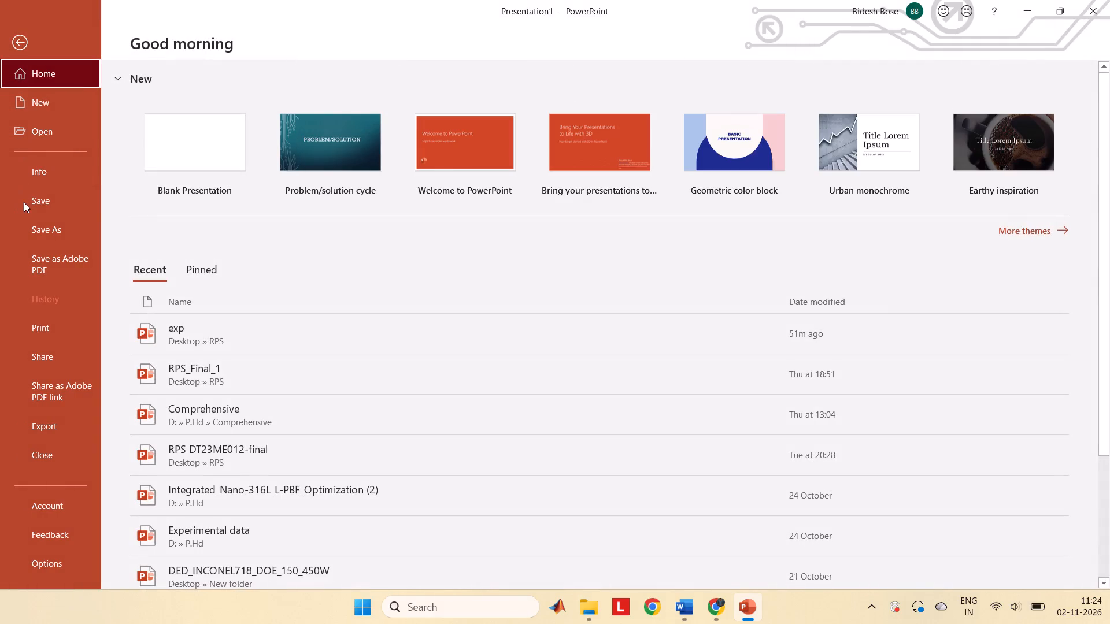
pyautogui.doubleClick(454, 169)
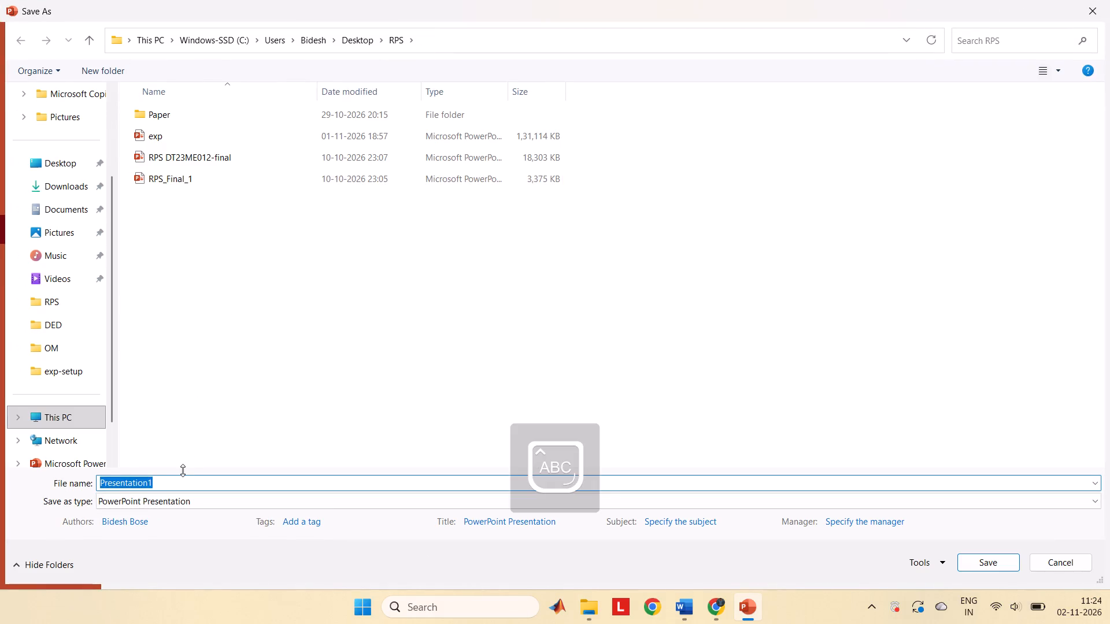
pyautogui.write('DED')
pyautogui.press('Return')
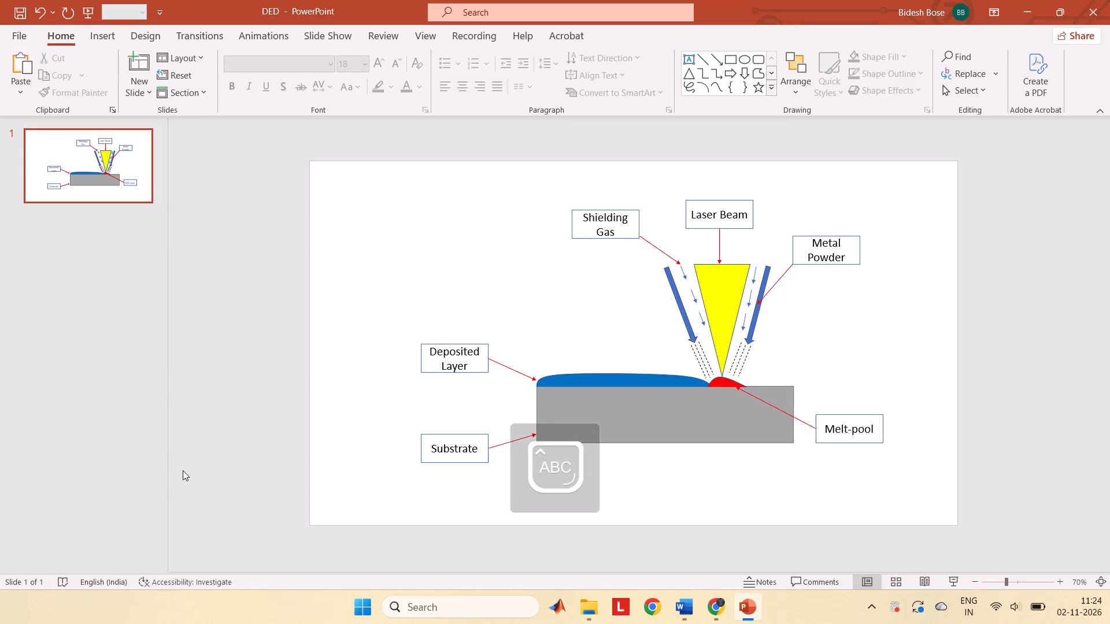
pyautogui.click(223, 442)
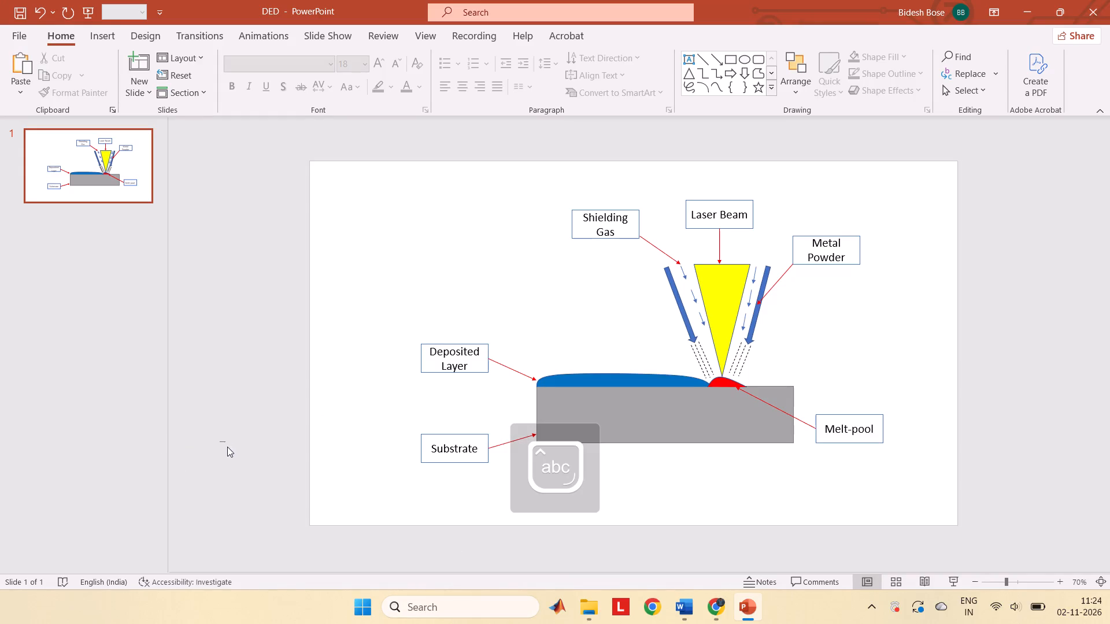
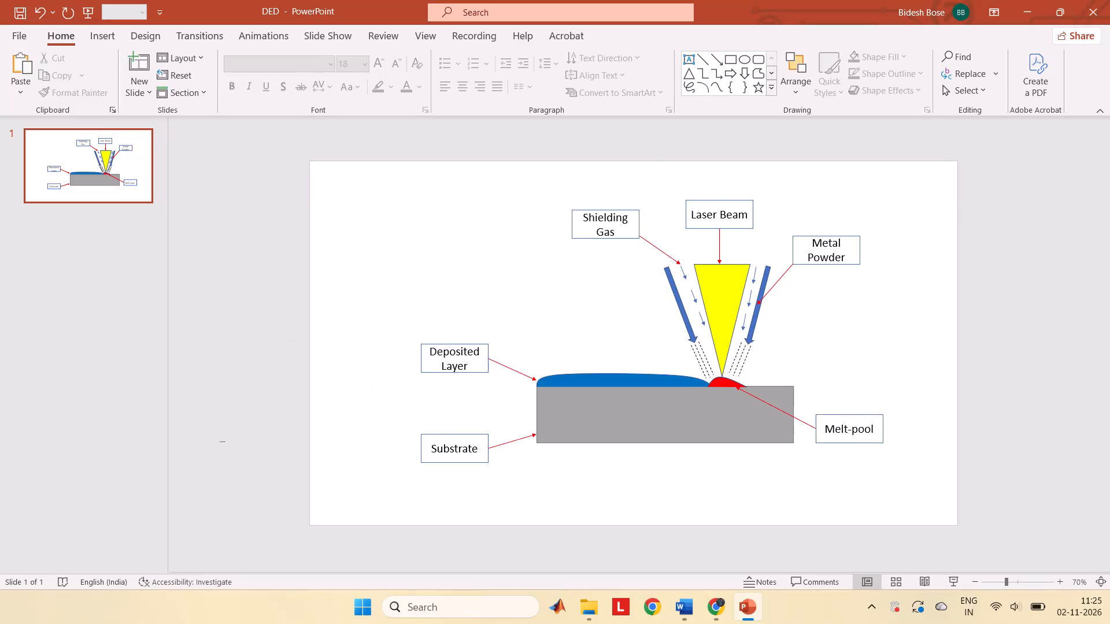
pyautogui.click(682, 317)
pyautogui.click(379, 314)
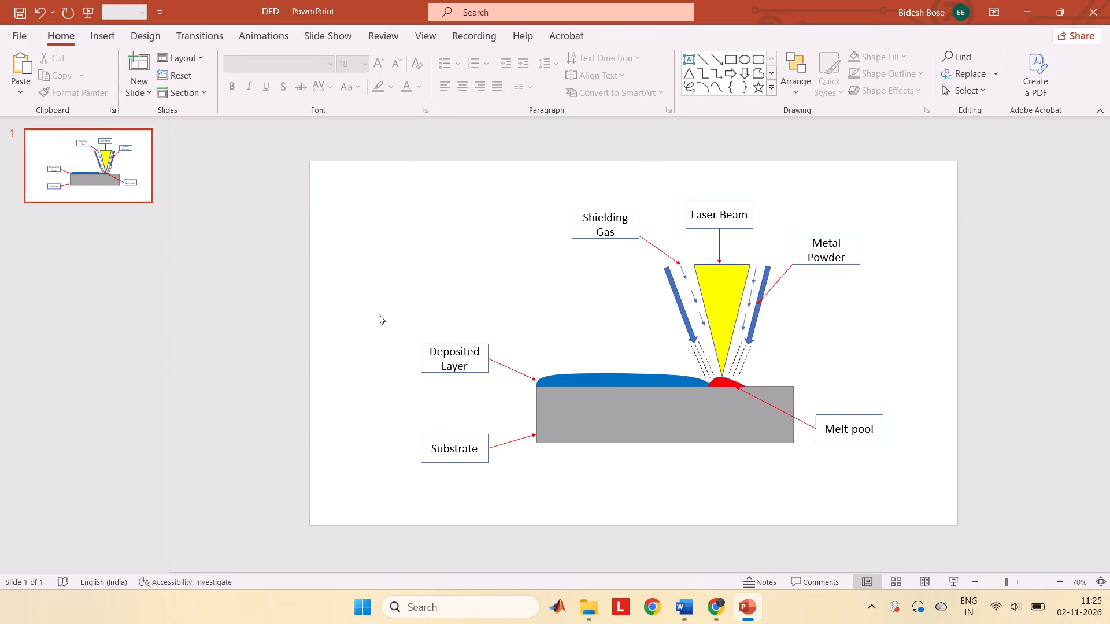